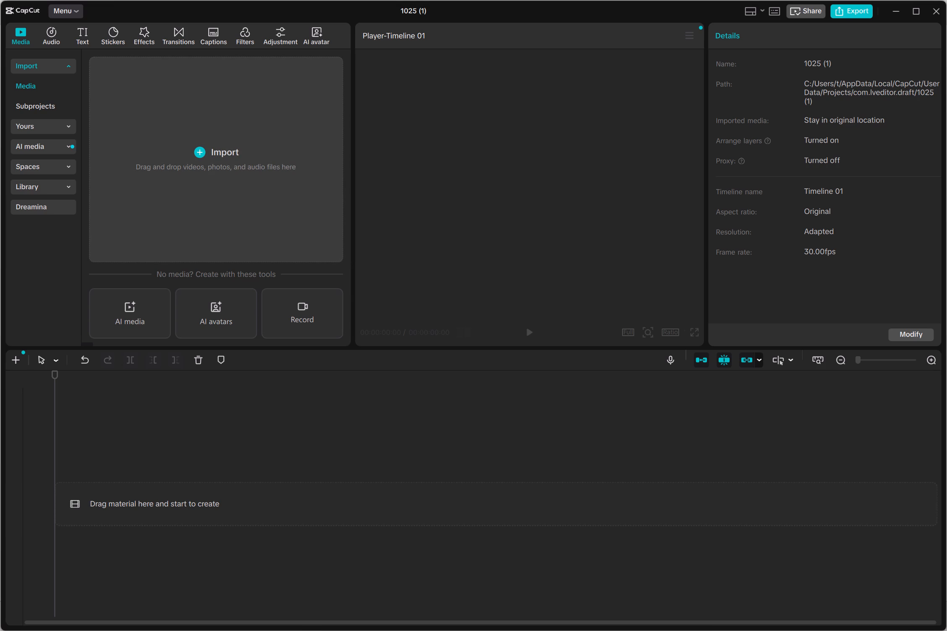
Start a media import and browse to the t user folder under Users on the Windows (C:) drive.
click(270, 144)
scroll(63, 117, down, 4)
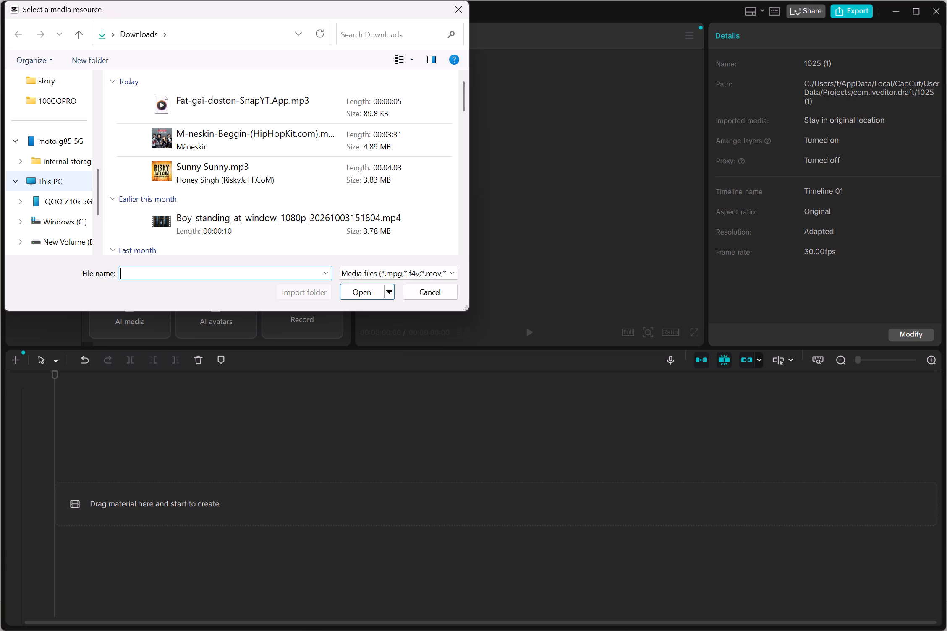
double_click(68, 190)
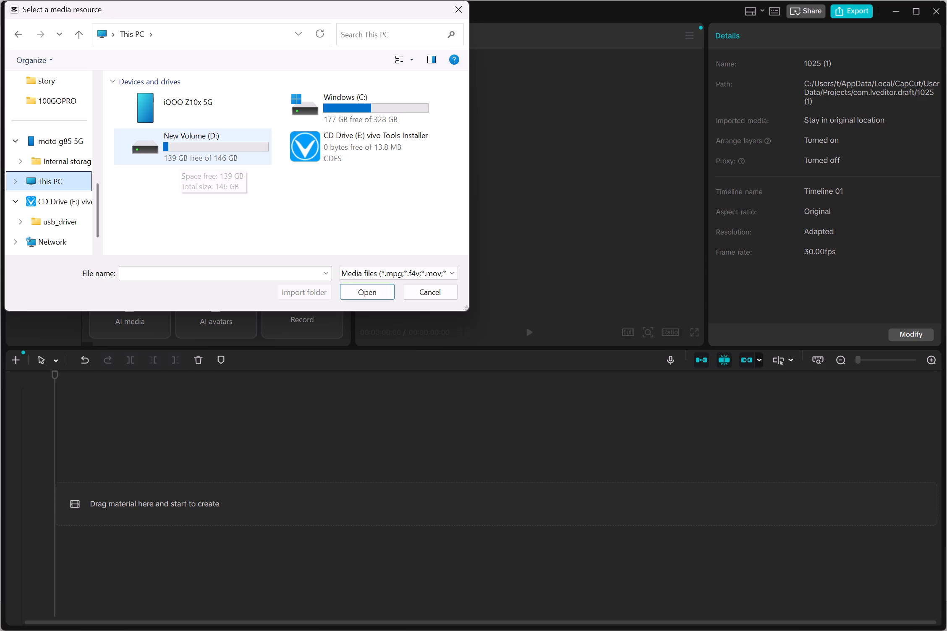
double_click(336, 103)
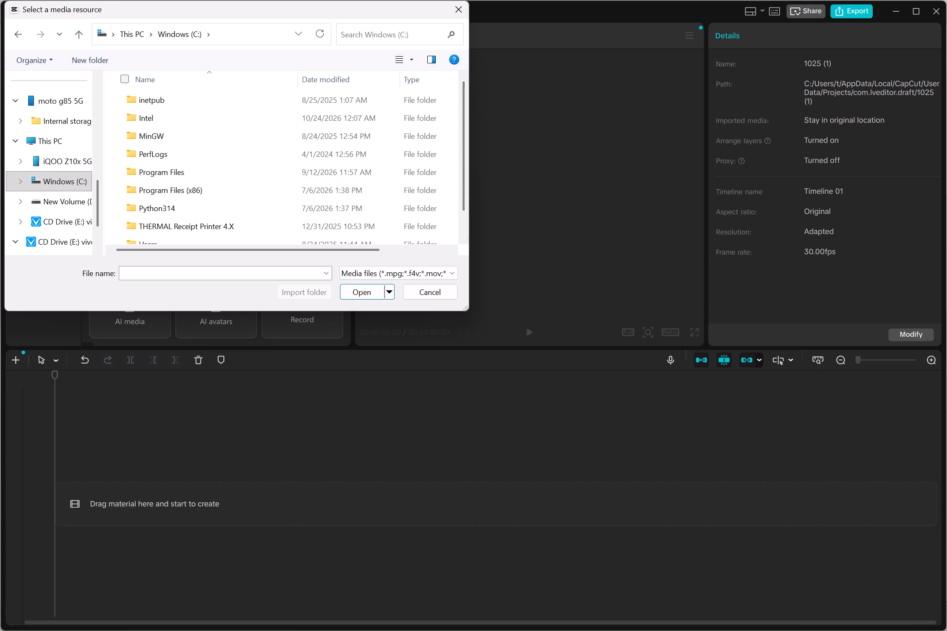
scroll(255, 162, down, 3)
double_click(202, 222)
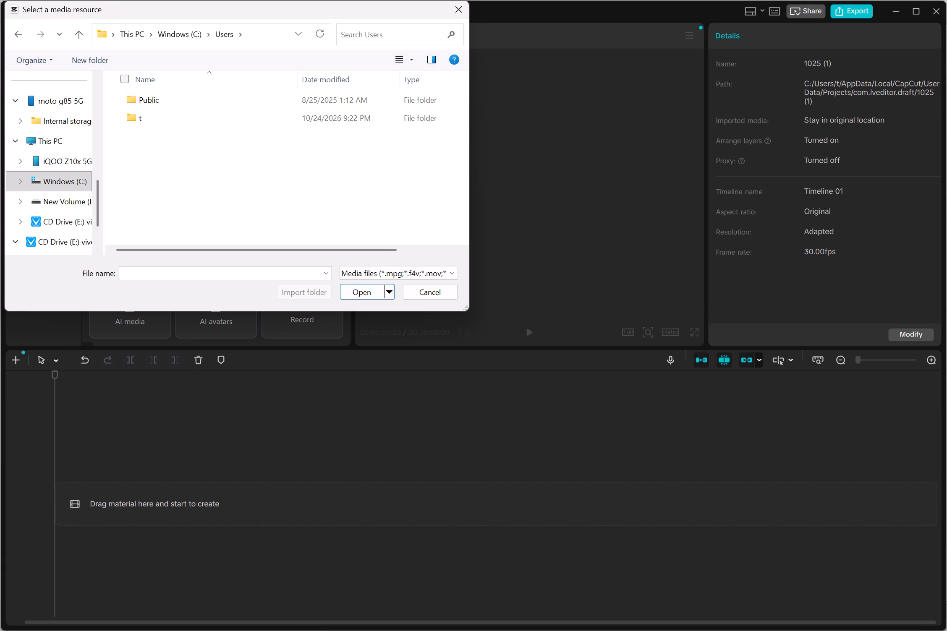
double_click(173, 119)
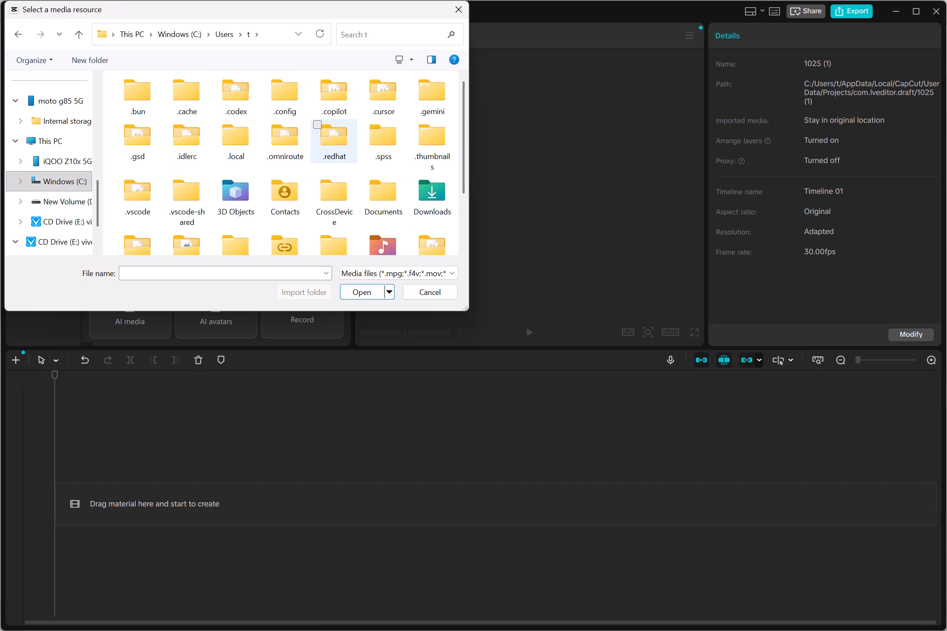
Look through the subfolders of the t user folder for media, and close the file dialog without importing.
scroll(328, 128, down, 3)
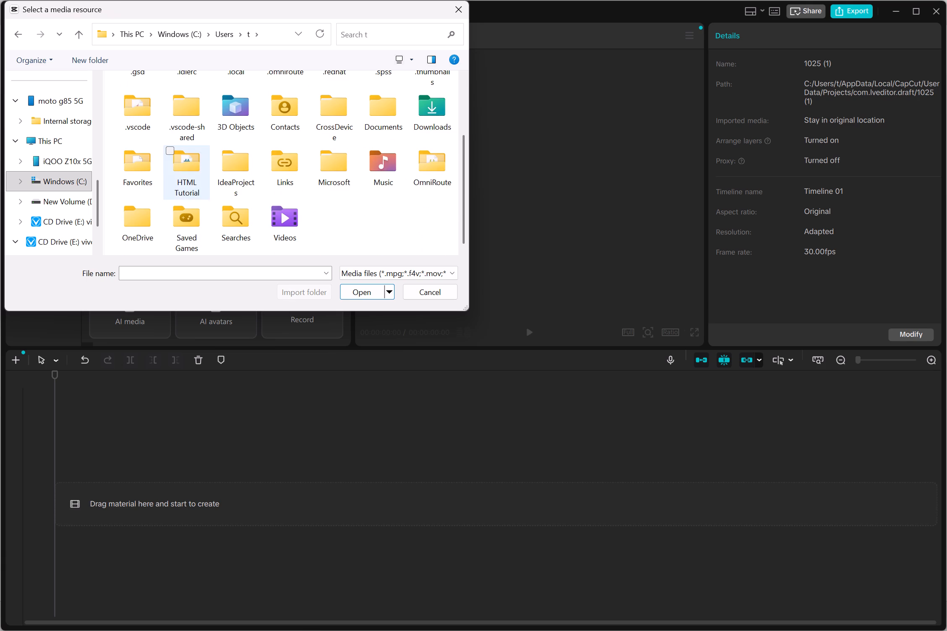
scroll(237, 156, up, 1)
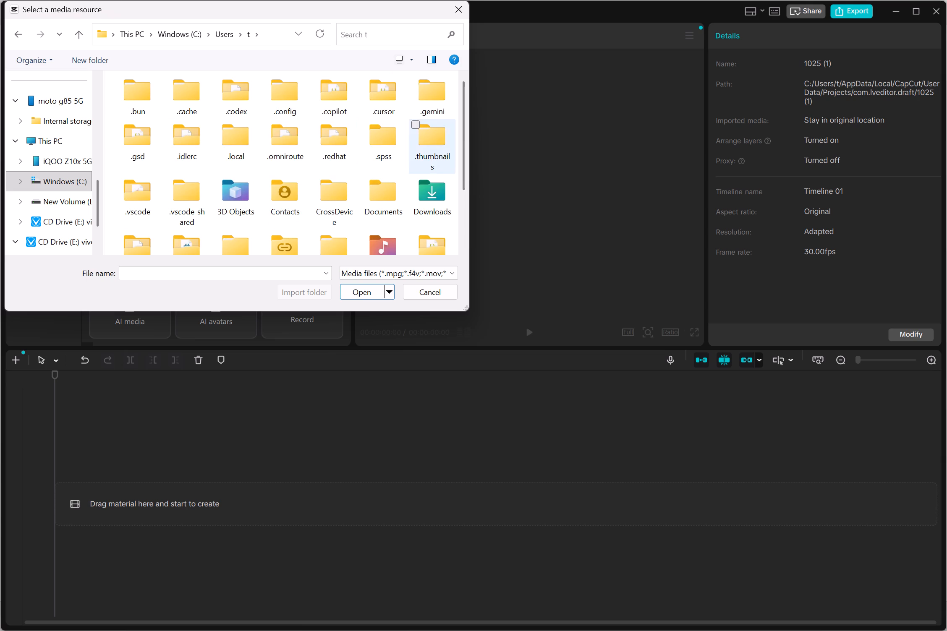
scroll(231, 120, up, 4)
scroll(174, 206, down, 3)
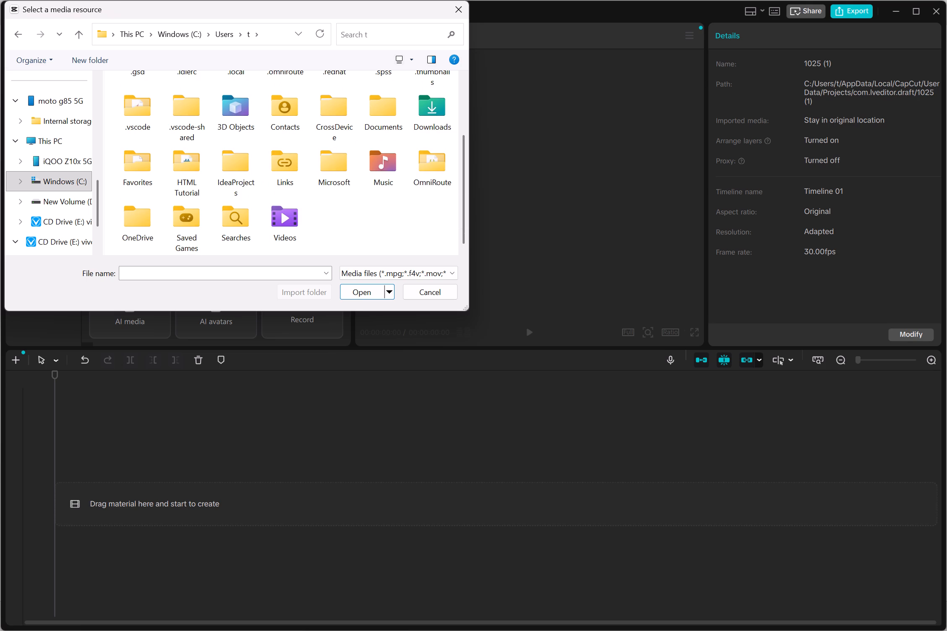
scroll(426, 185, up, 4)
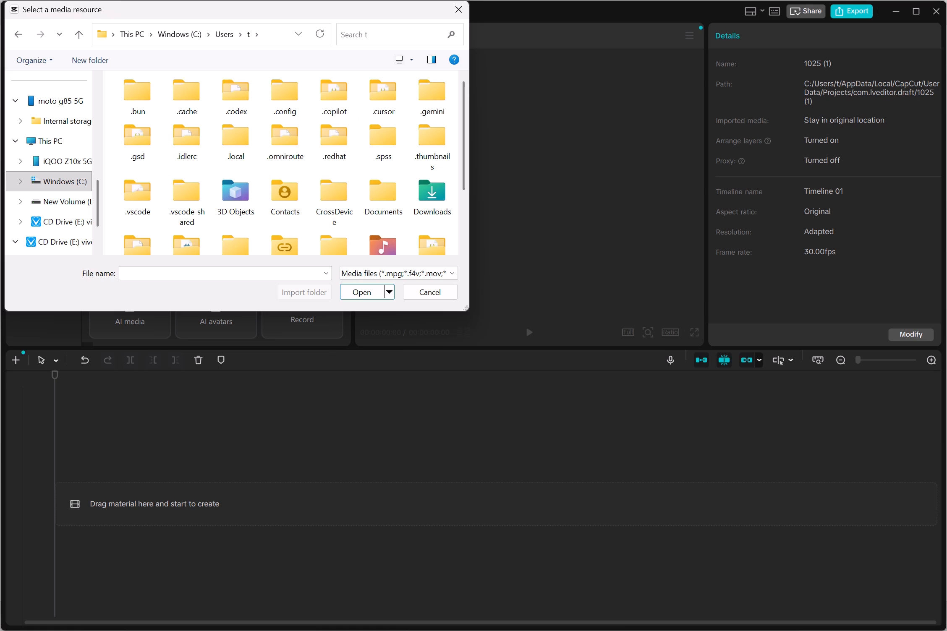
scroll(259, 124, down, 1)
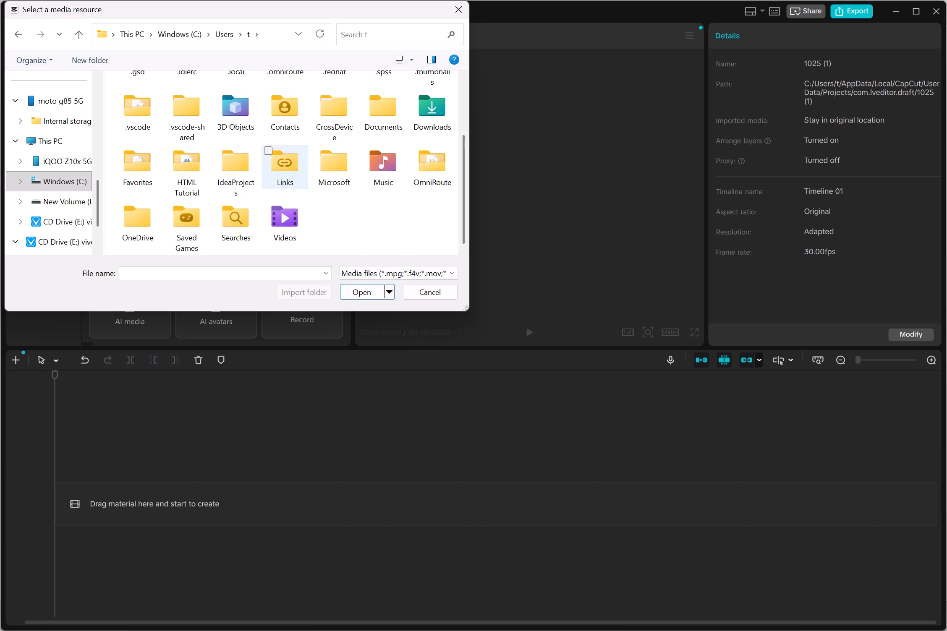
scroll(267, 217, up, 3)
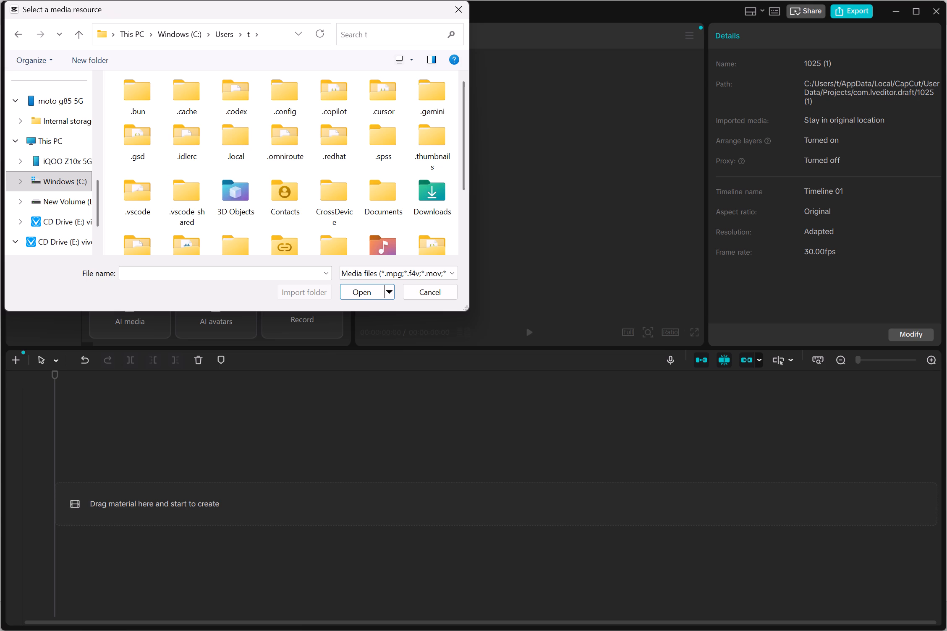
click(460, 7)
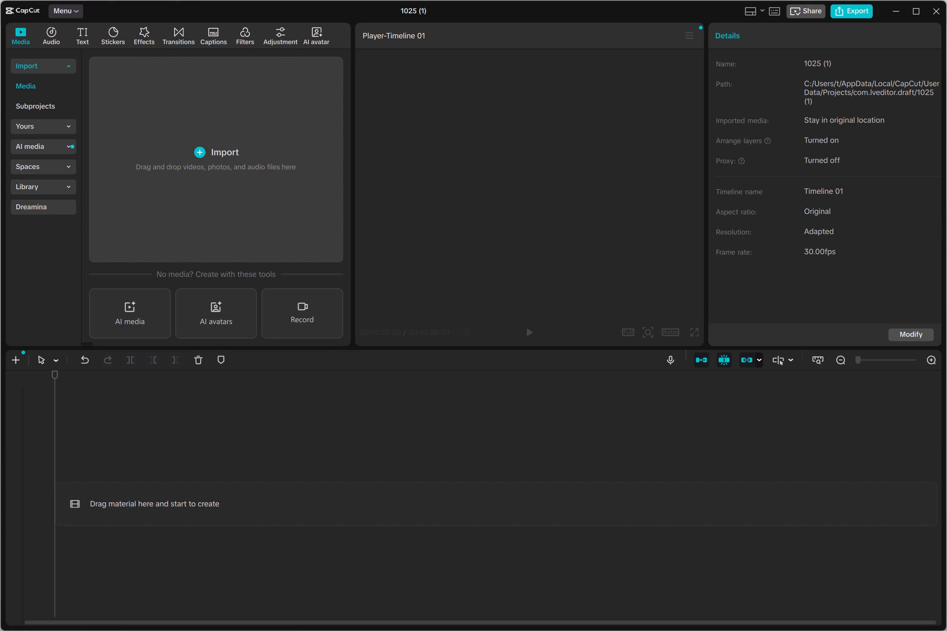
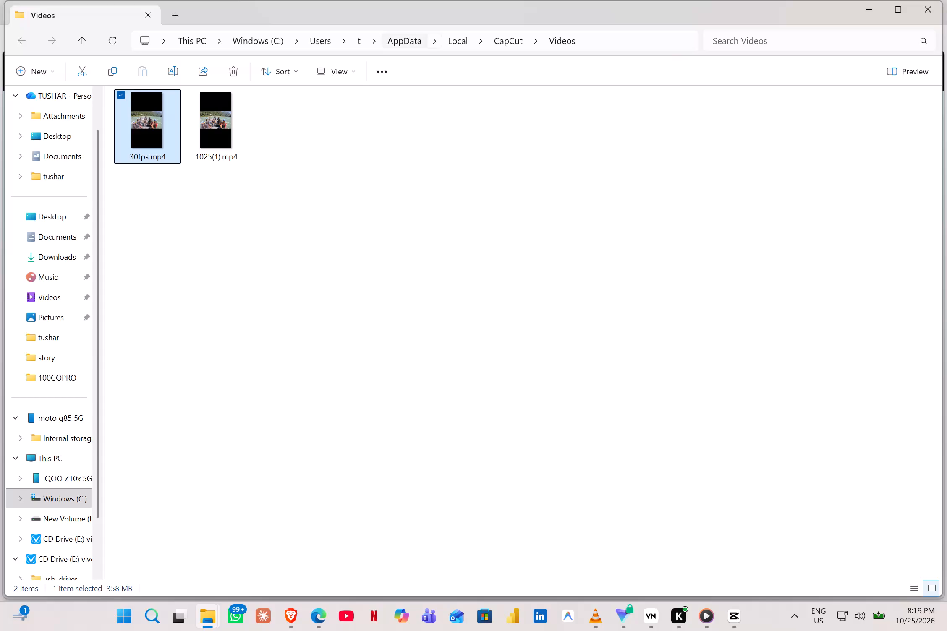
In File Explorer, go up from CapCut's Videos folder through AppData to the t user folder and examine its contents, including .local.
click(408, 43)
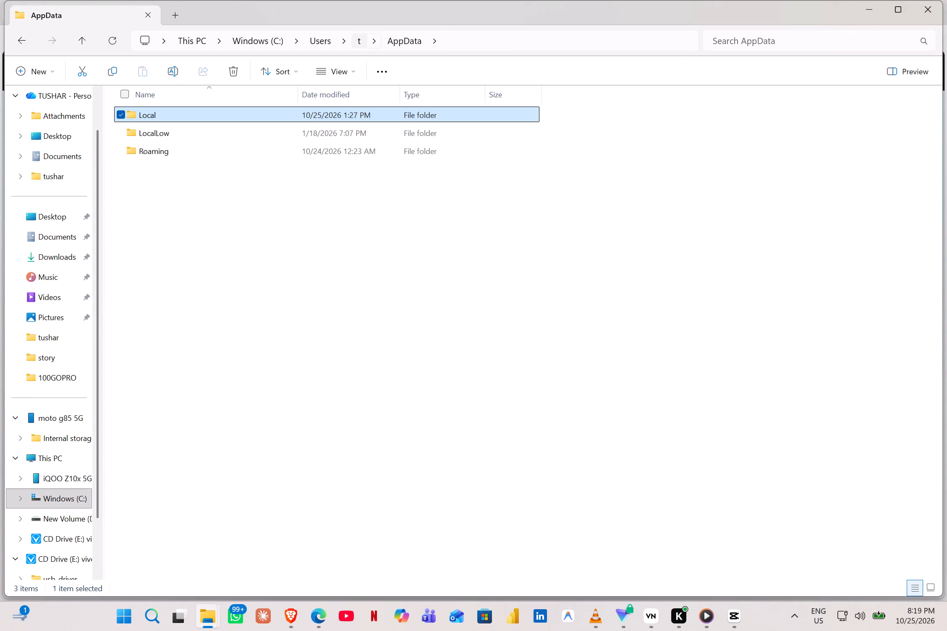
click(363, 44)
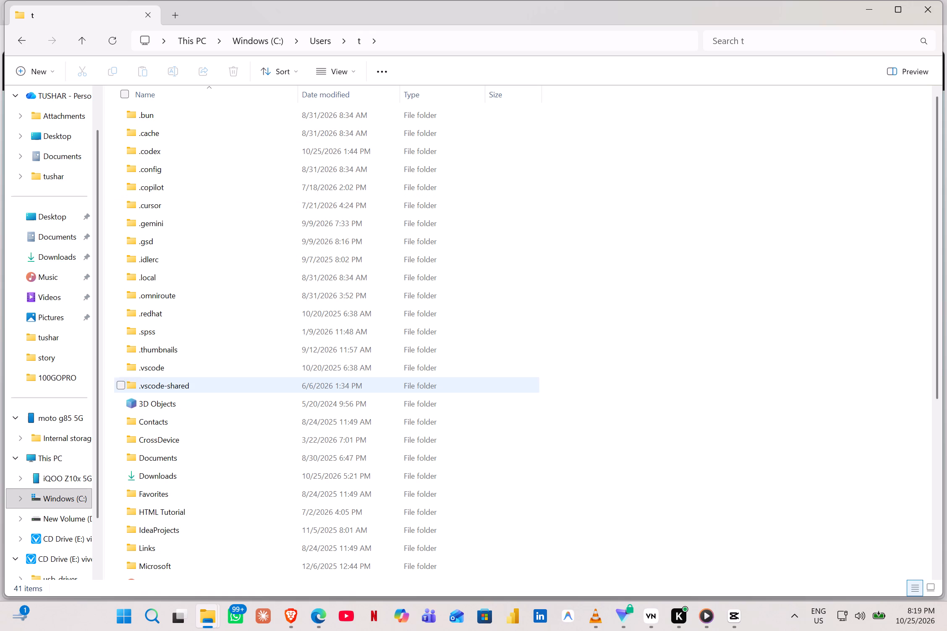
scroll(275, 489, down, 3)
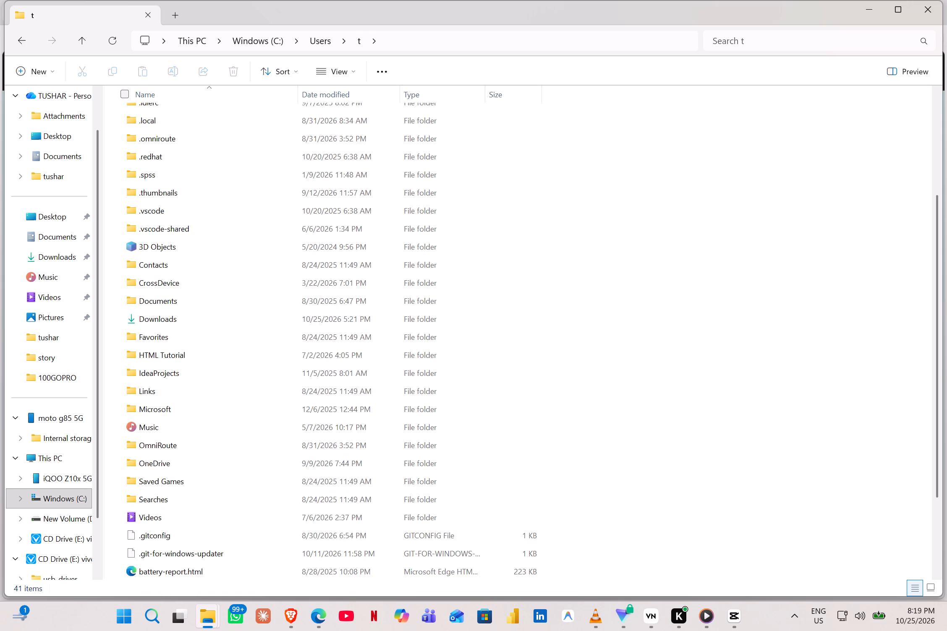
scroll(234, 532, up, 5)
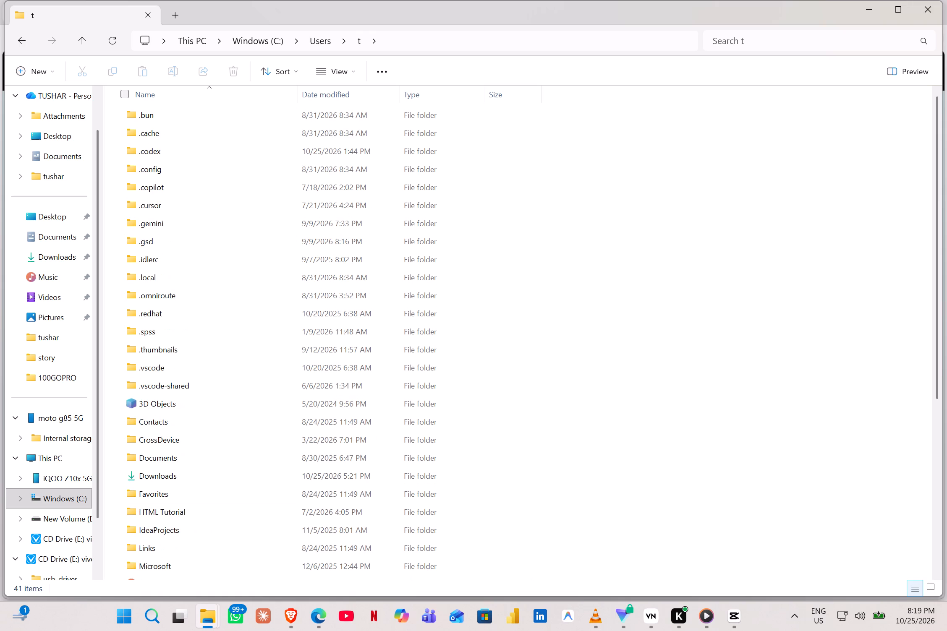
double_click(190, 272)
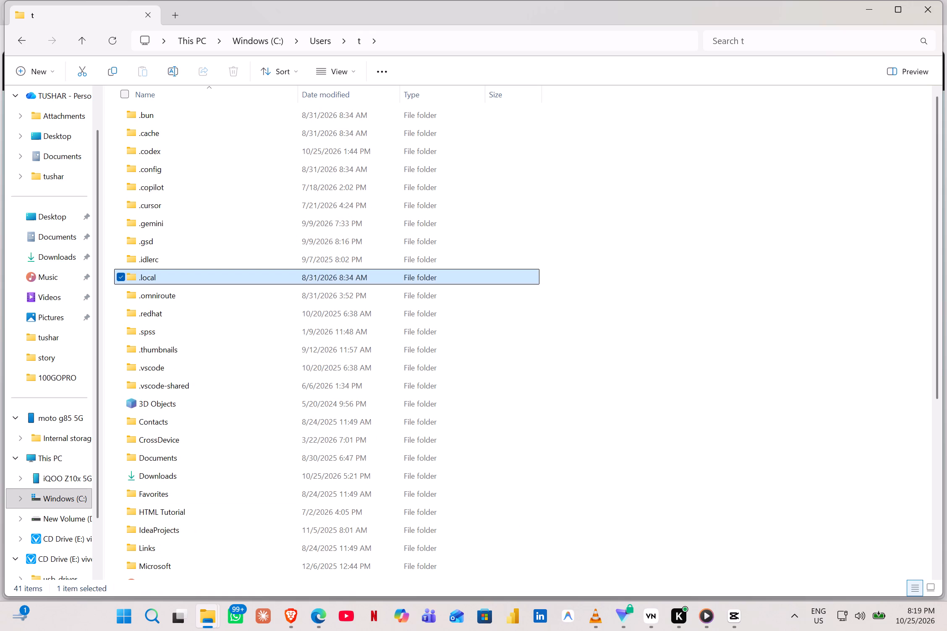
click(24, 42)
scroll(215, 451, down, 4)
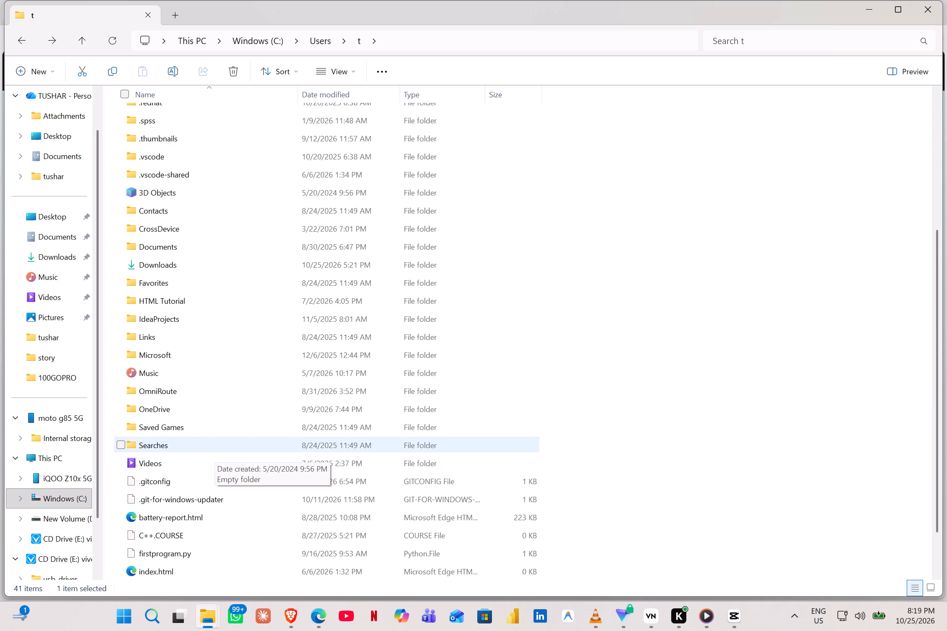
scroll(215, 451, down, 10)
scroll(215, 451, up, 20)
scroll(215, 451, up, 4)
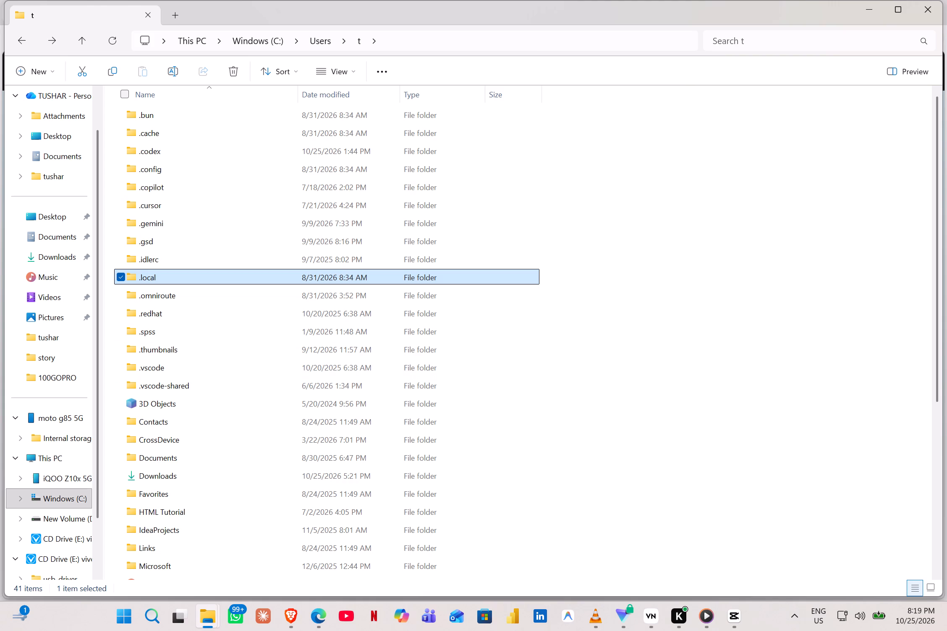
scroll(235, 458, down, 1)
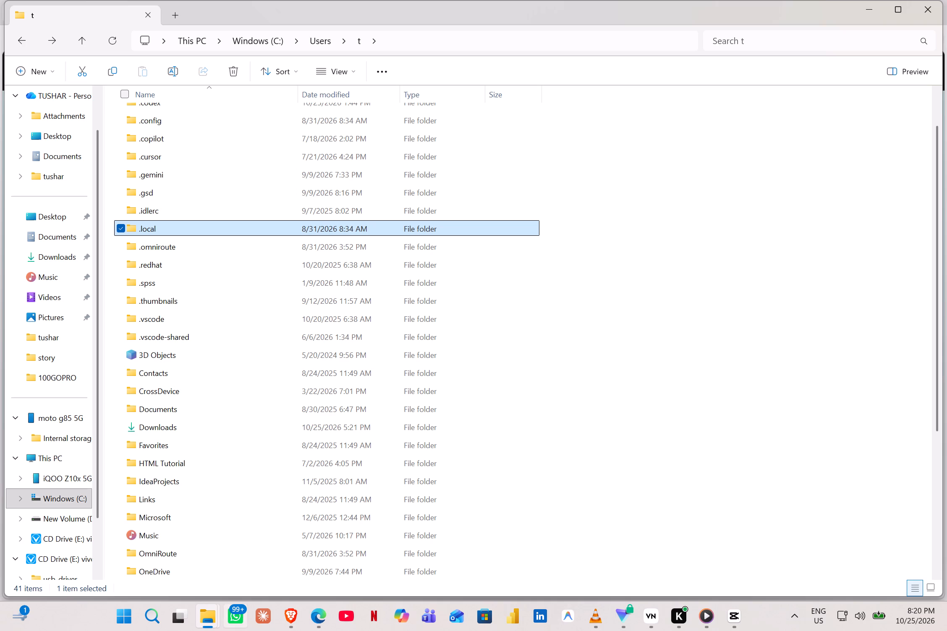
Switch to the CapCut Videos folder window, view the AppData folder above it, and return to Videos.
click(319, 568)
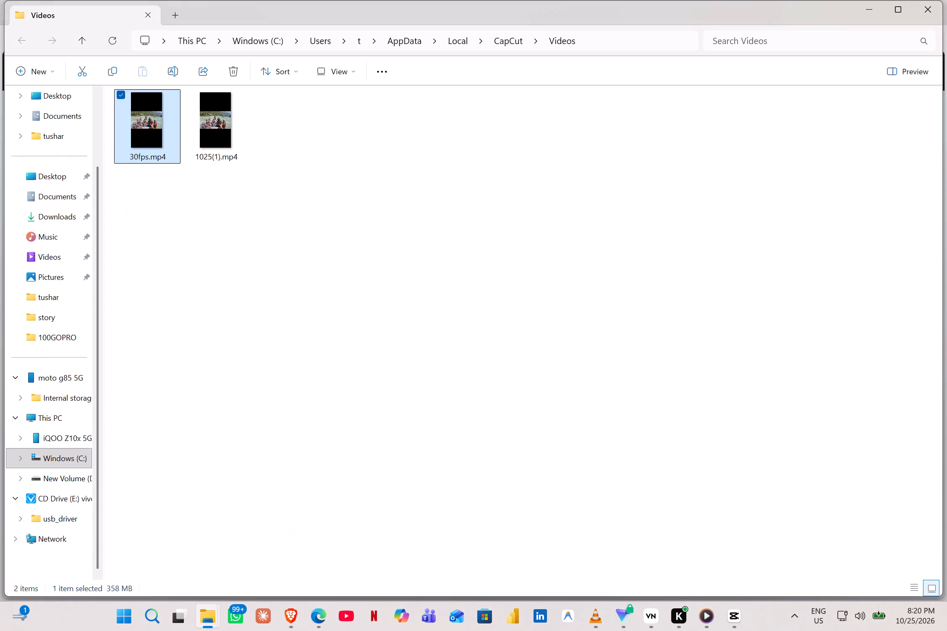
click(394, 41)
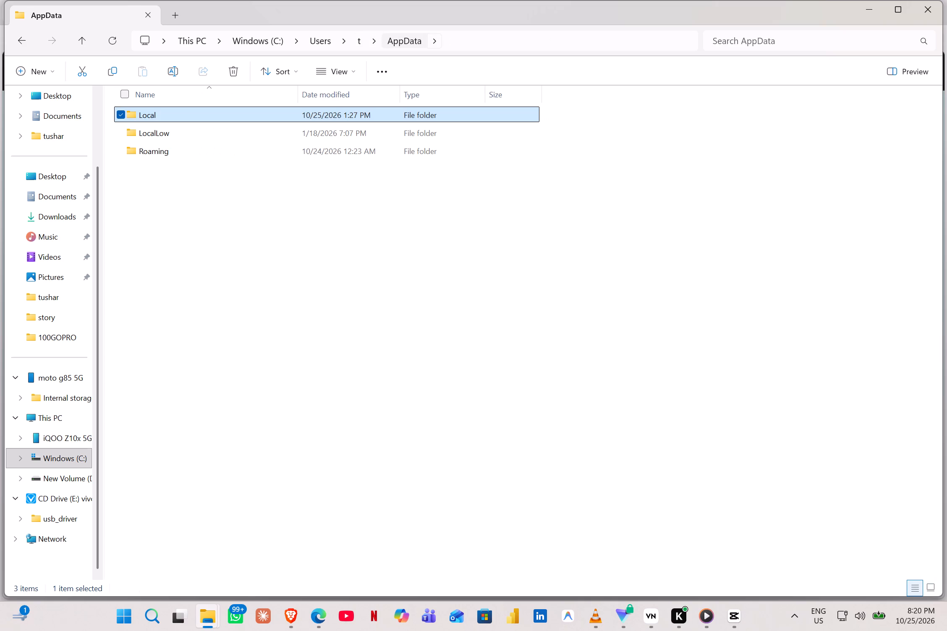
click(57, 40)
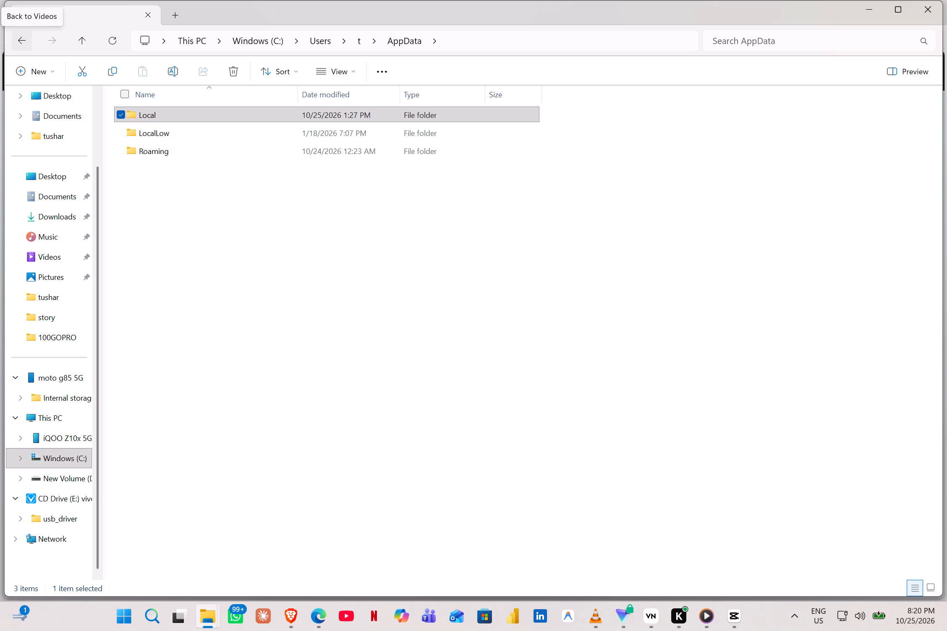
click(17, 39)
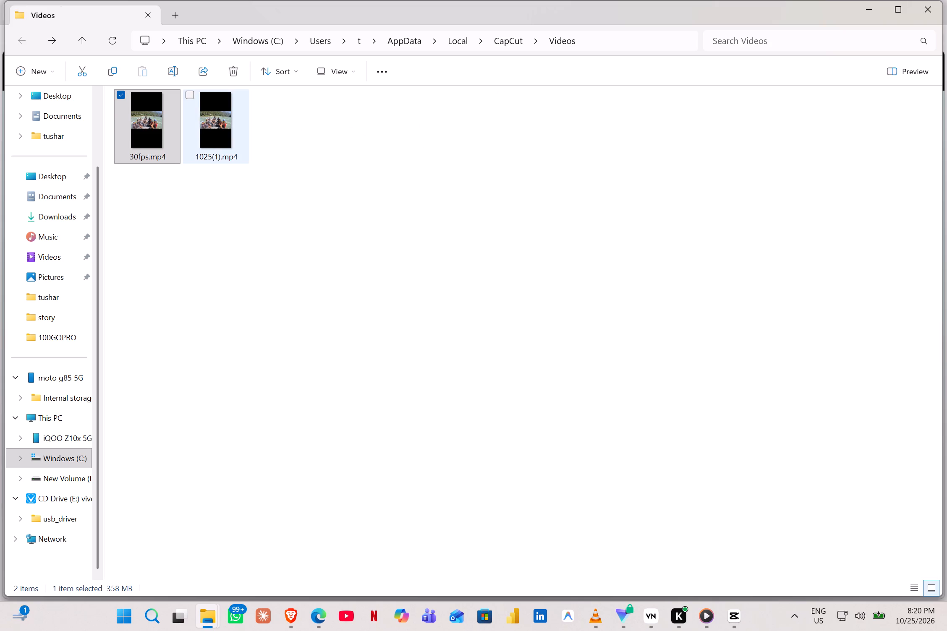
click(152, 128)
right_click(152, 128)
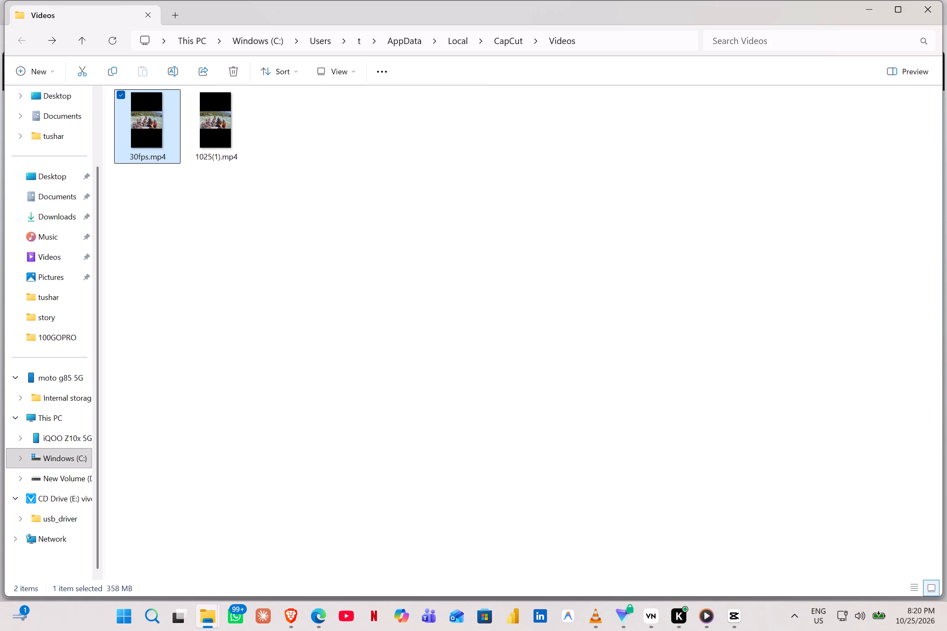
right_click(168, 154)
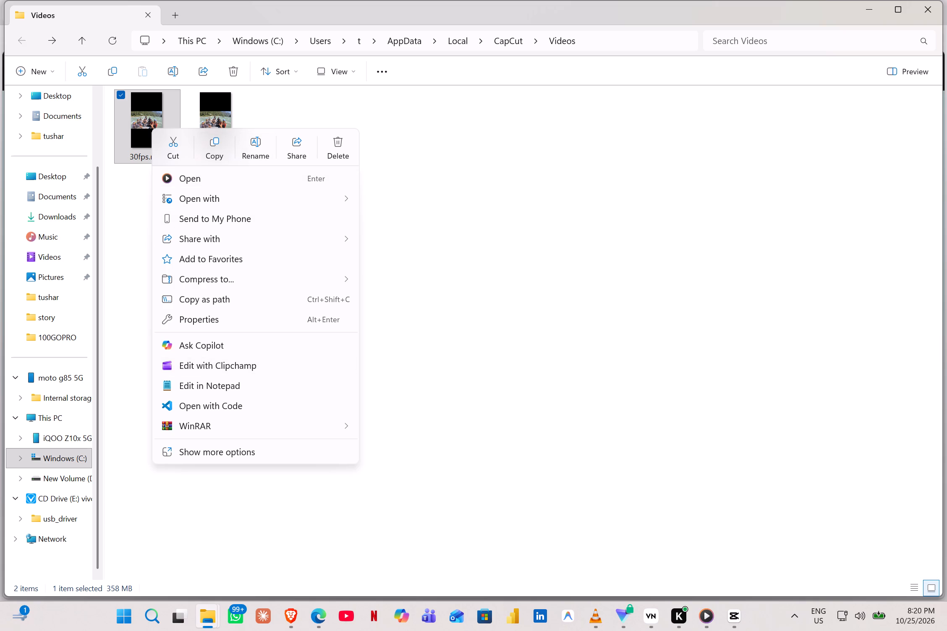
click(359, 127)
Play 1025(1).mp4 from the CapCut Videos folder and watch its opening scenes, pausing along the way.
double_click(211, 130)
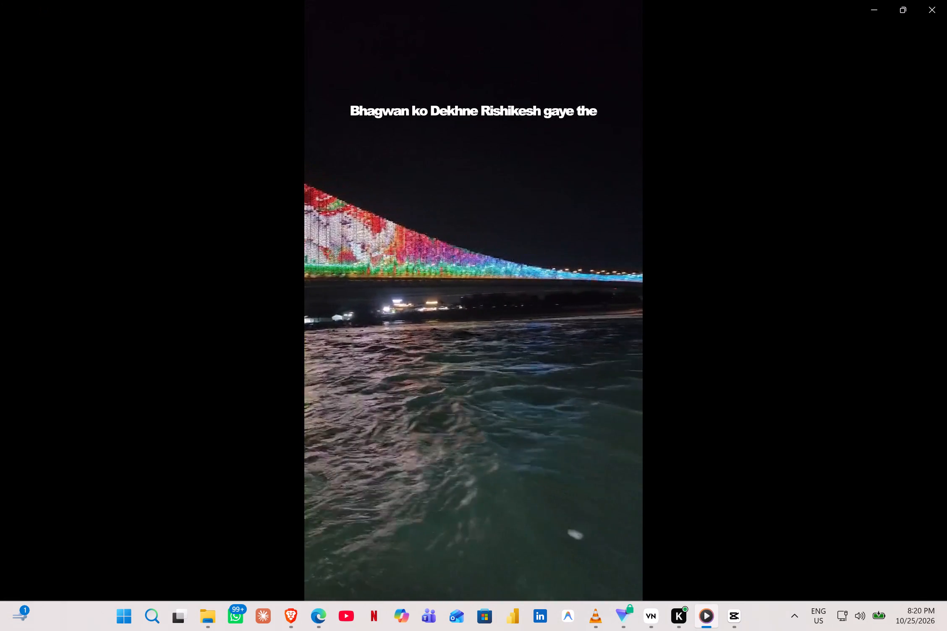
key(space)
key(space)
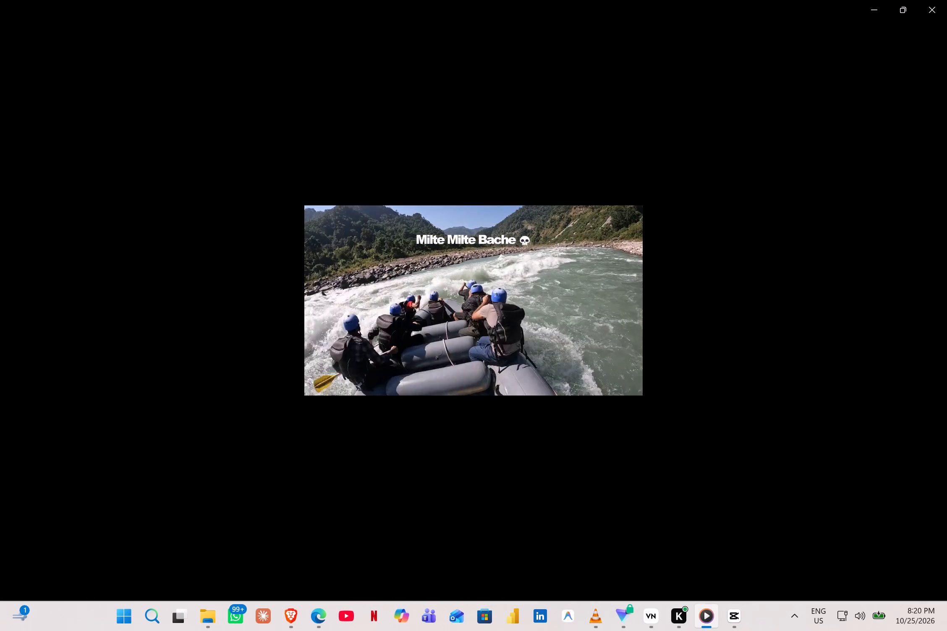
key(space)
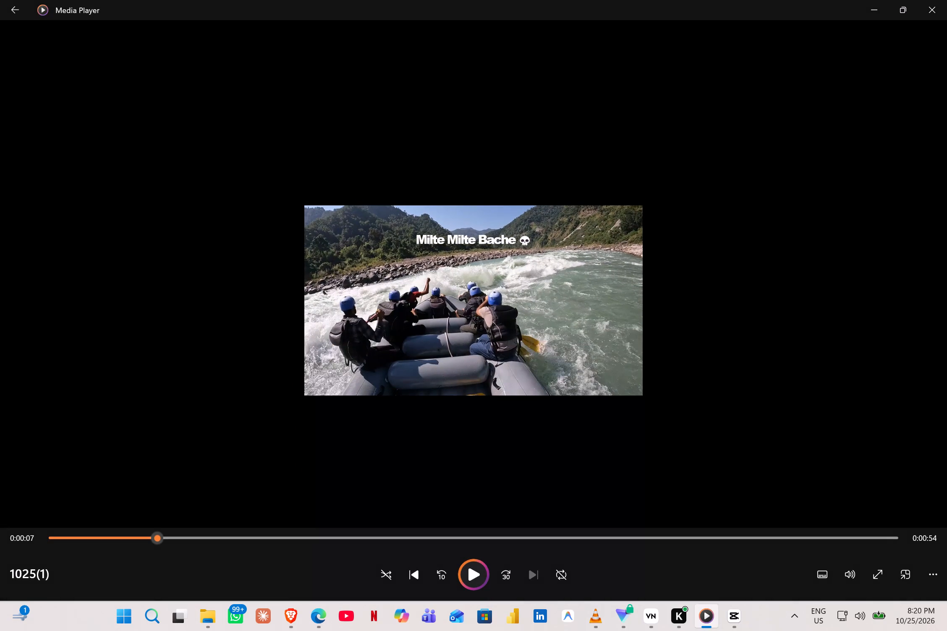
key(space)
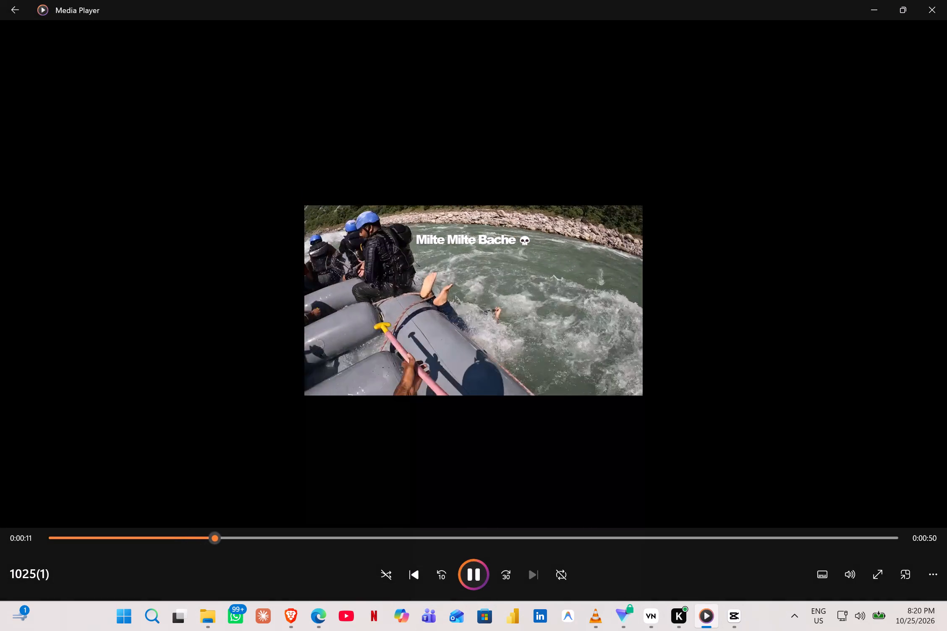
Replay 1025(1).mp4 from the start, check the captions and the change from bridge to rafting footage, and close the player.
click(51, 534)
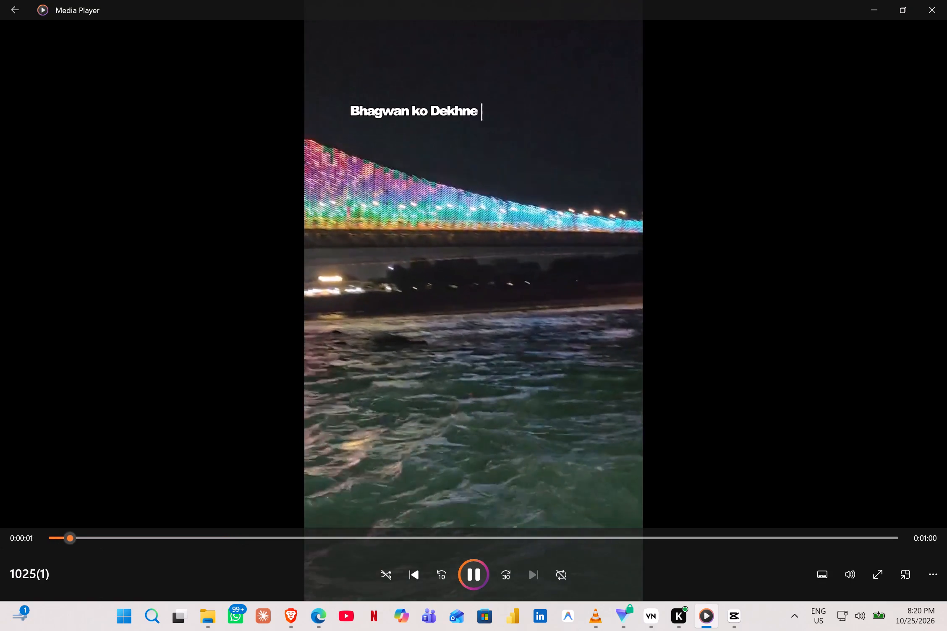
key(space)
key(Left)
key(Left)
key(Left)
key(Left)
key(Left)
key(space)
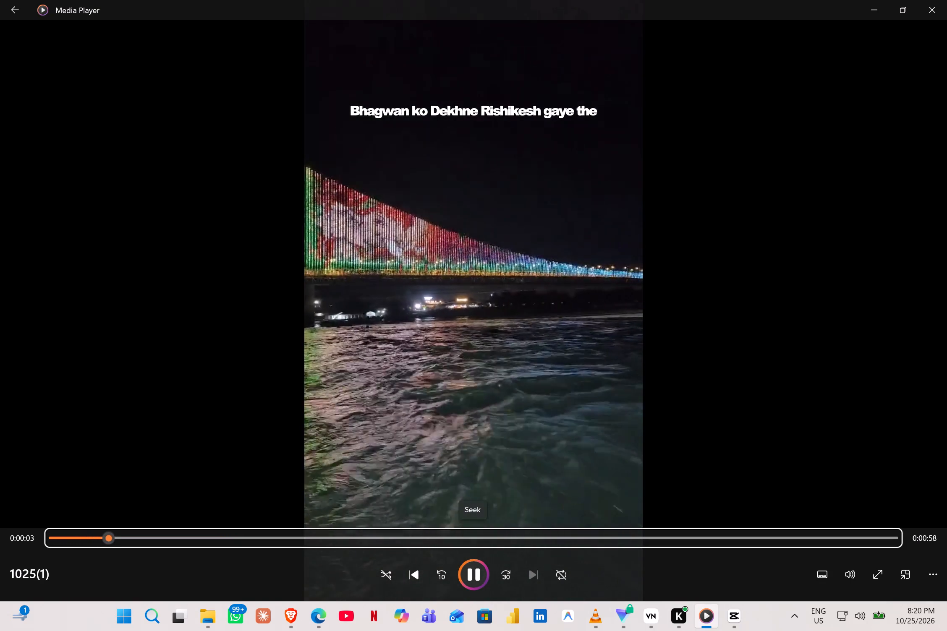
key(space)
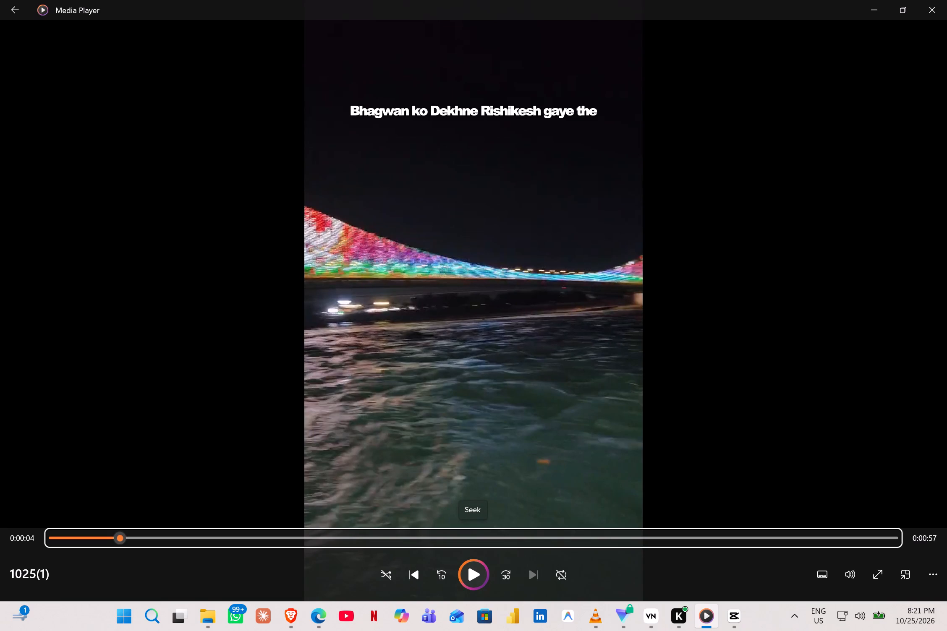
key(space)
key(space)
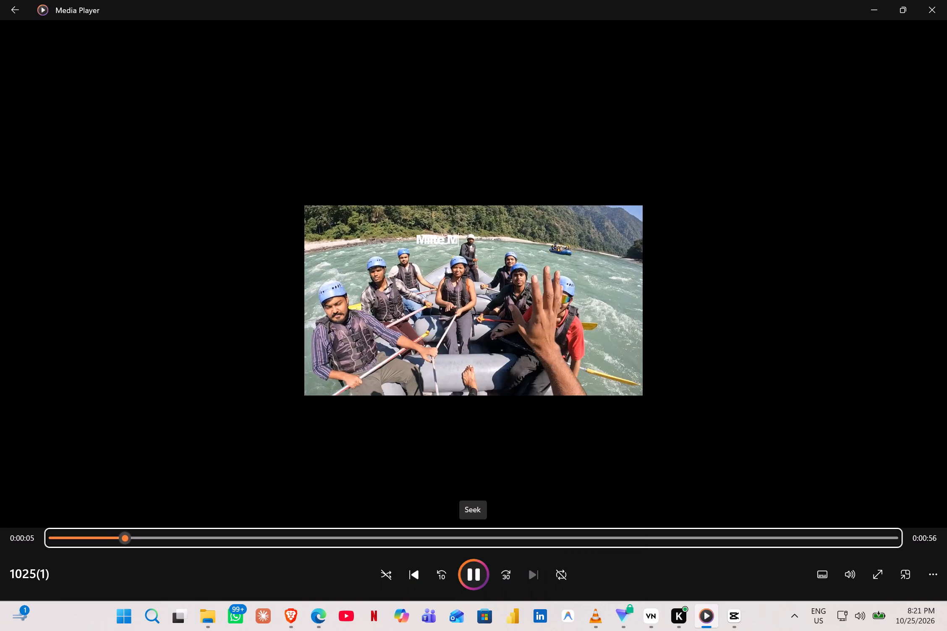
key(space)
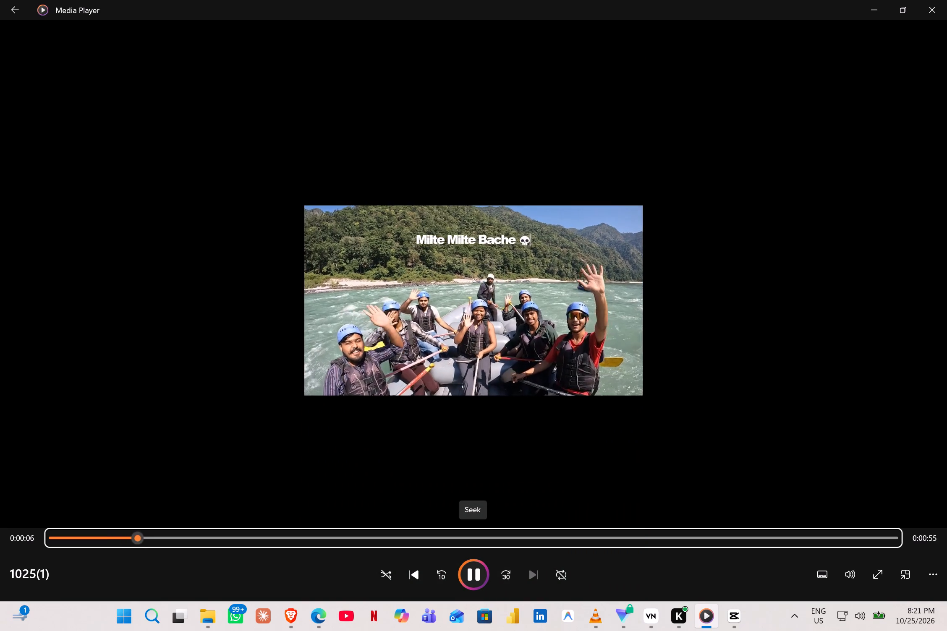
key(Left)
key(Left)
key(Left)
key(space)
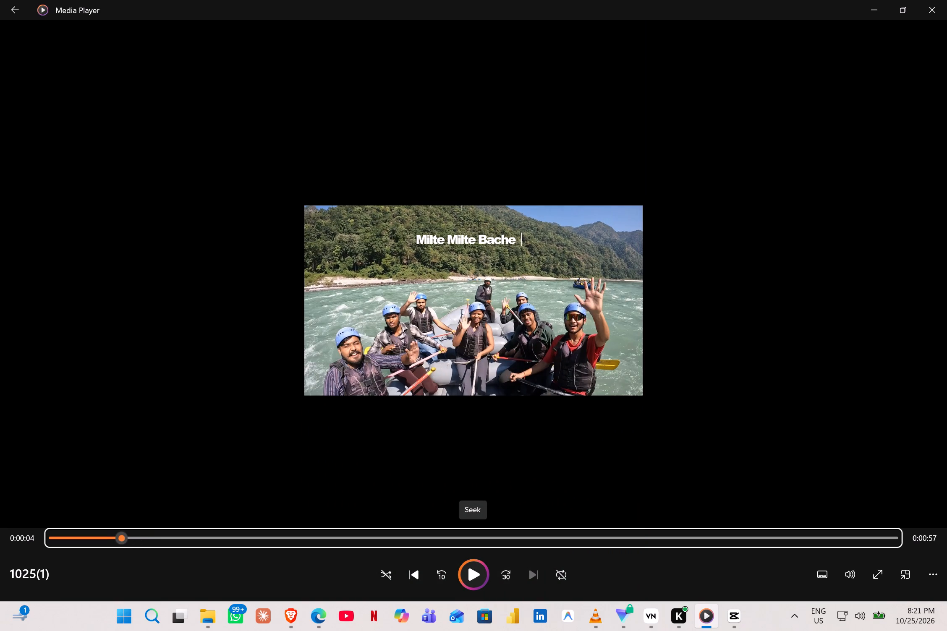
click(934, 0)
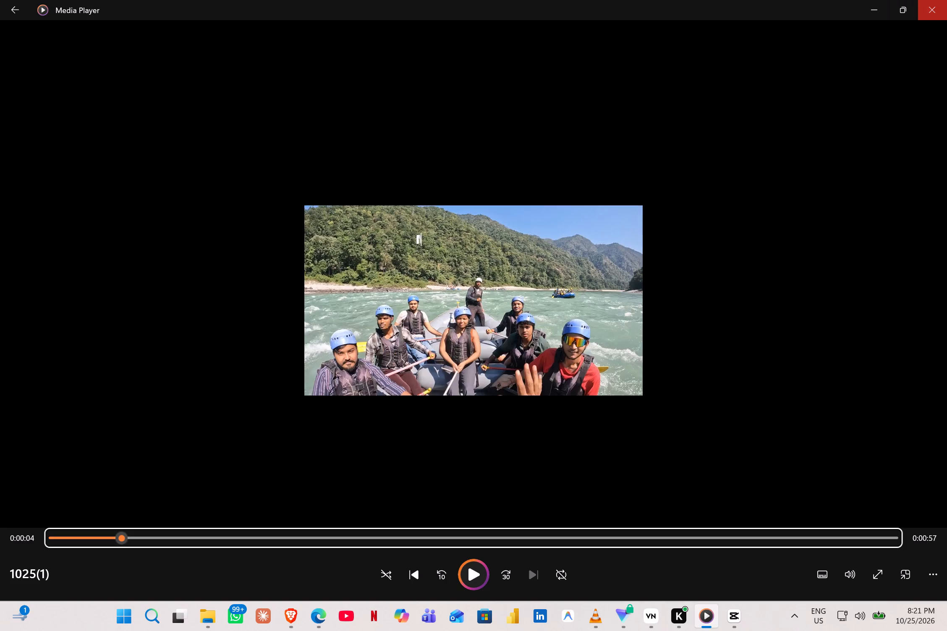
Play the opening seconds of 30fps.mp4 from the CapCut Videos folder, and close the player.
double_click(154, 131)
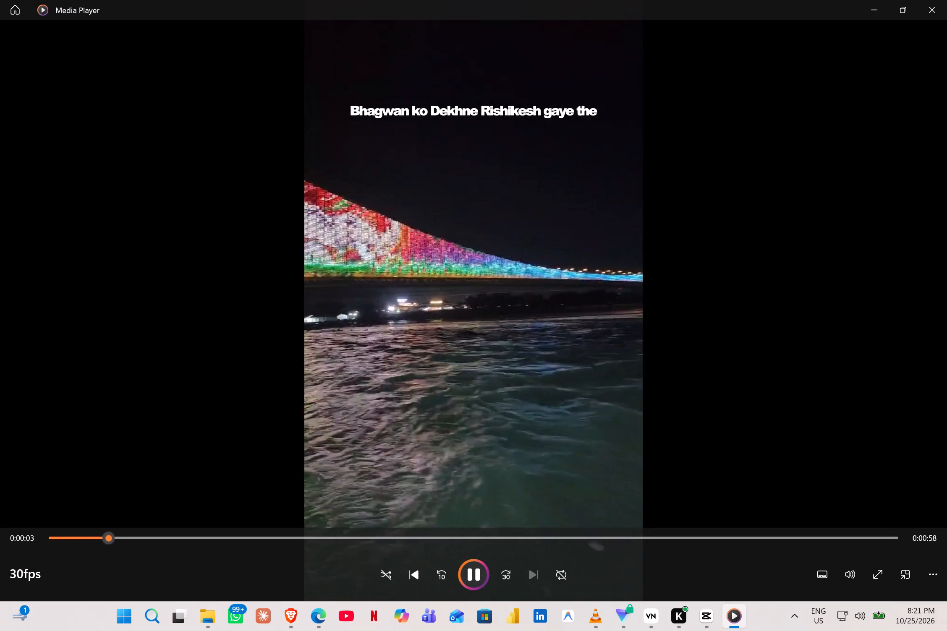
click(946, 0)
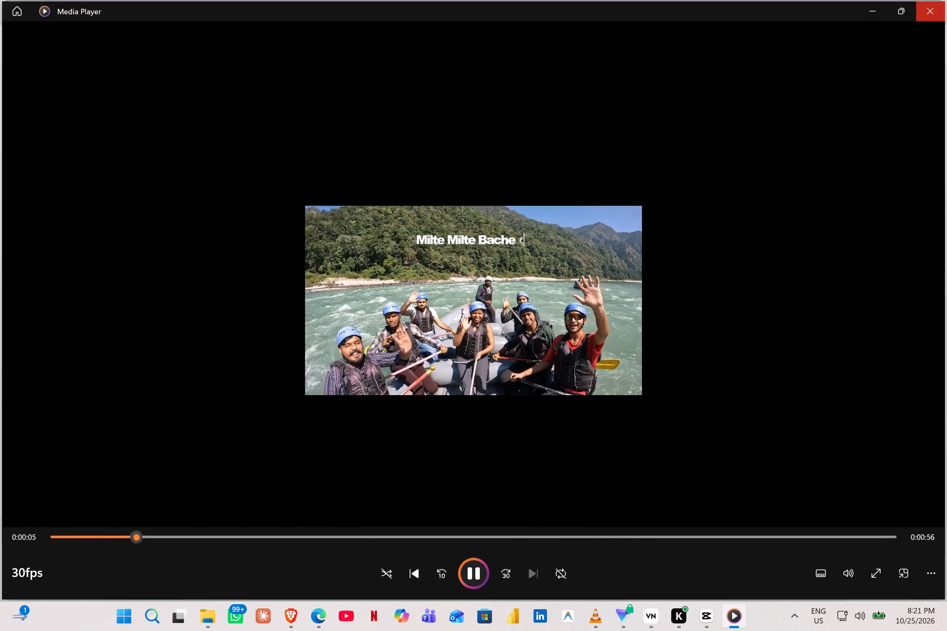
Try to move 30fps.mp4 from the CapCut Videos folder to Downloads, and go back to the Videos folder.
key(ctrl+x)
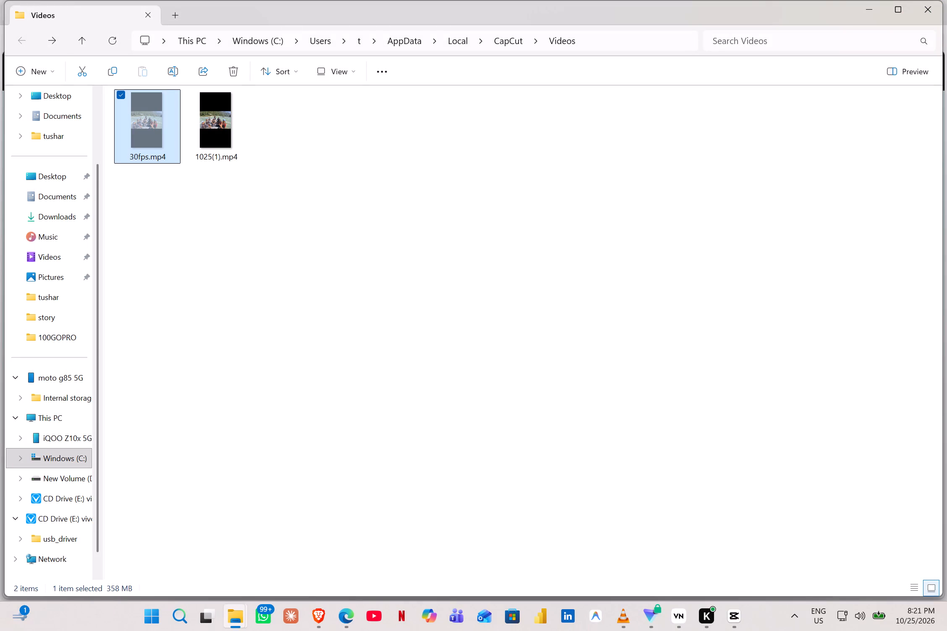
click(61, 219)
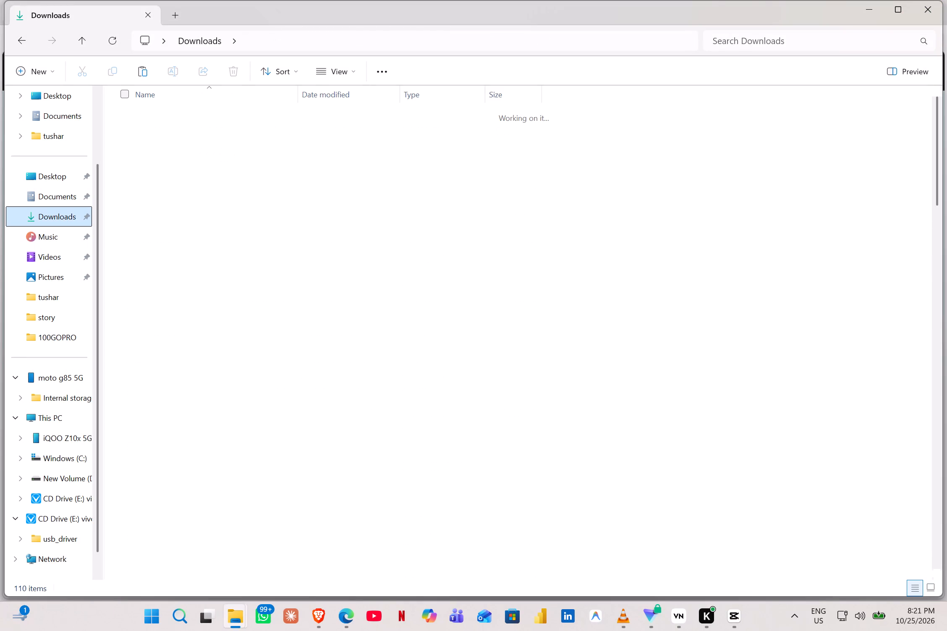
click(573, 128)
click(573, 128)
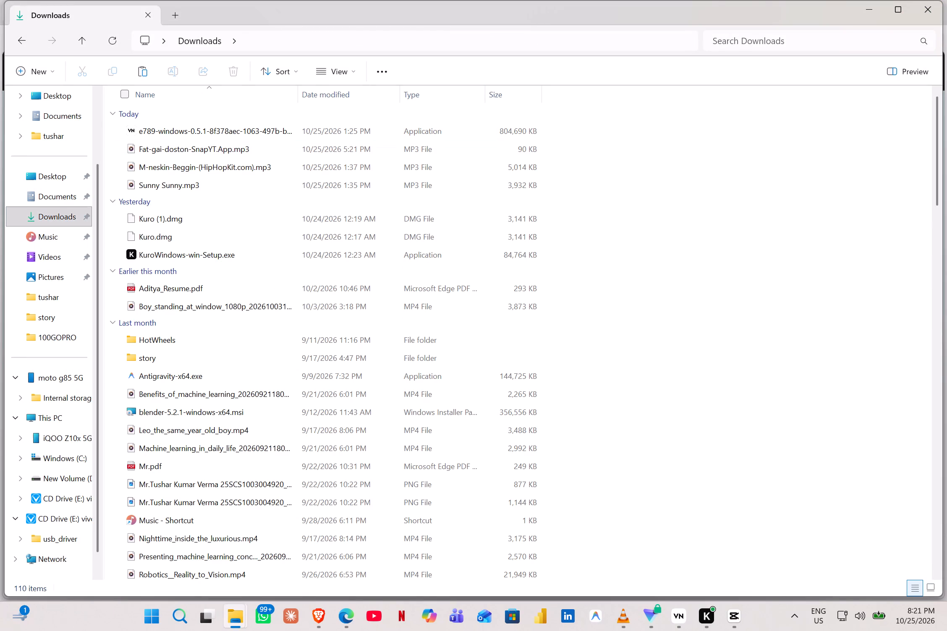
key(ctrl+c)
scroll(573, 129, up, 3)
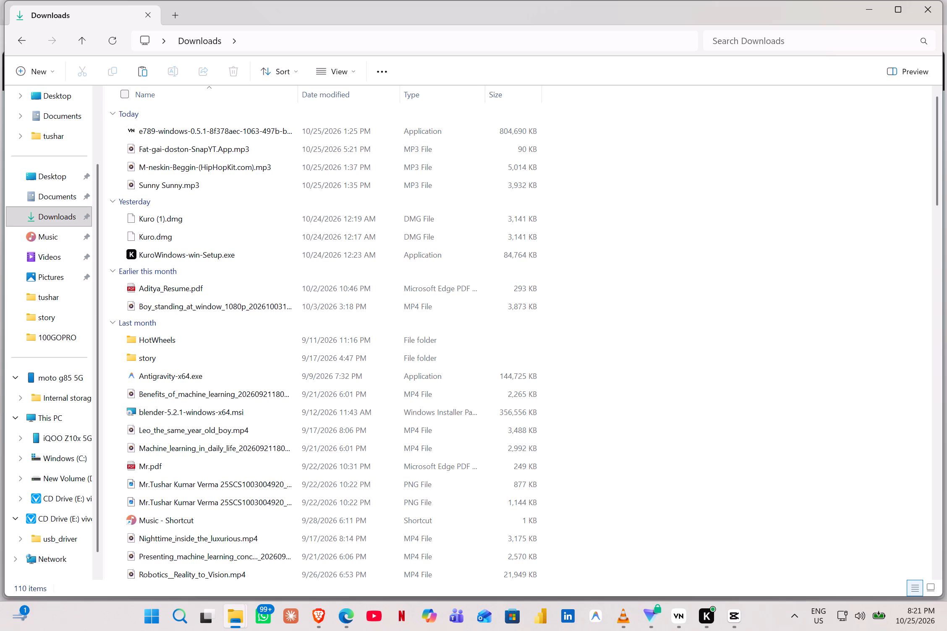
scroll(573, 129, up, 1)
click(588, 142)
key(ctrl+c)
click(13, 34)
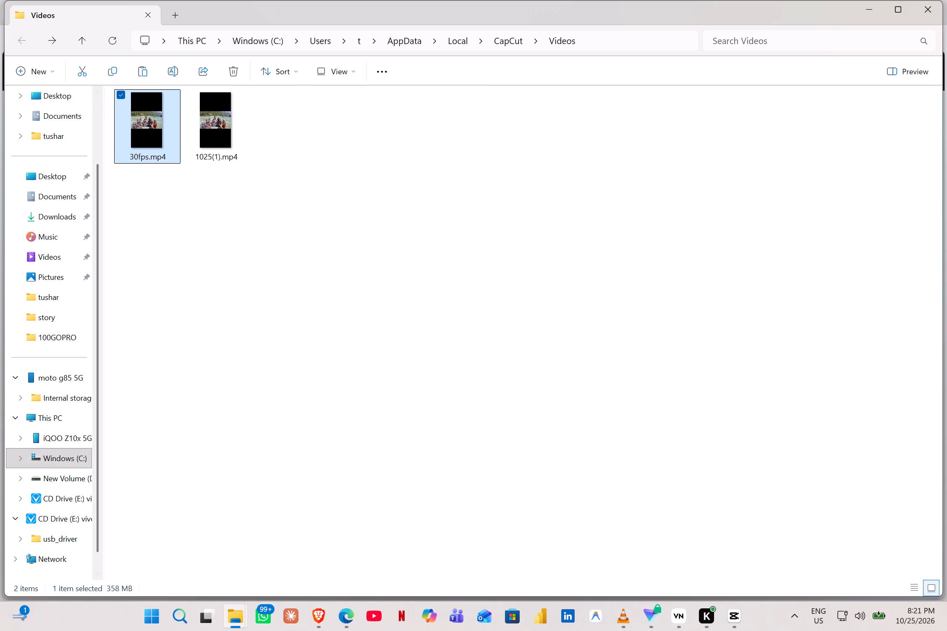
Move 30fps.mp4 from the CapCut Videos folder into the Downloads folder, and minimise that folder window.
click(154, 127)
key(ctrl+x)
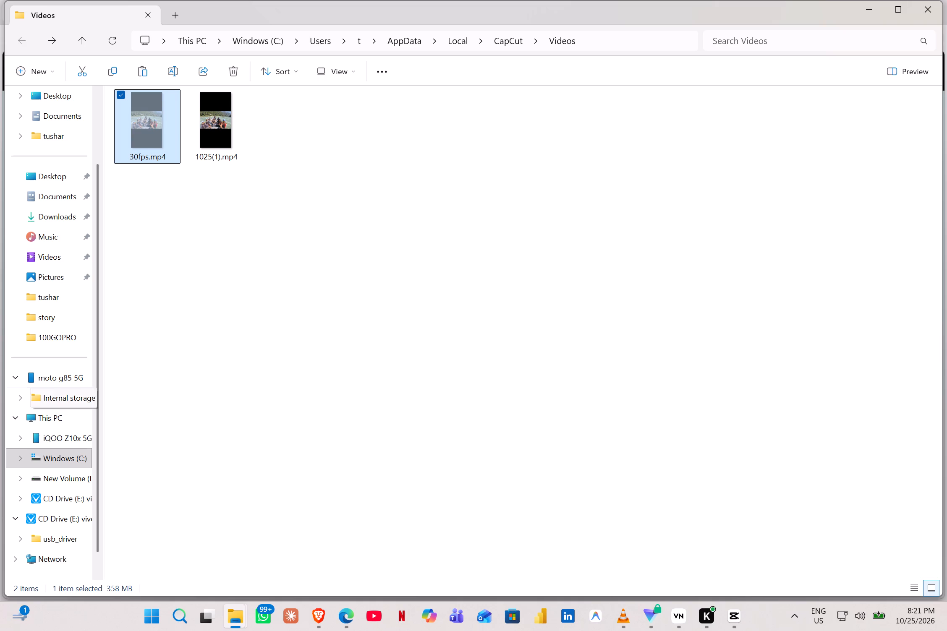
click(48, 220)
drag(595, 169, 599, 168)
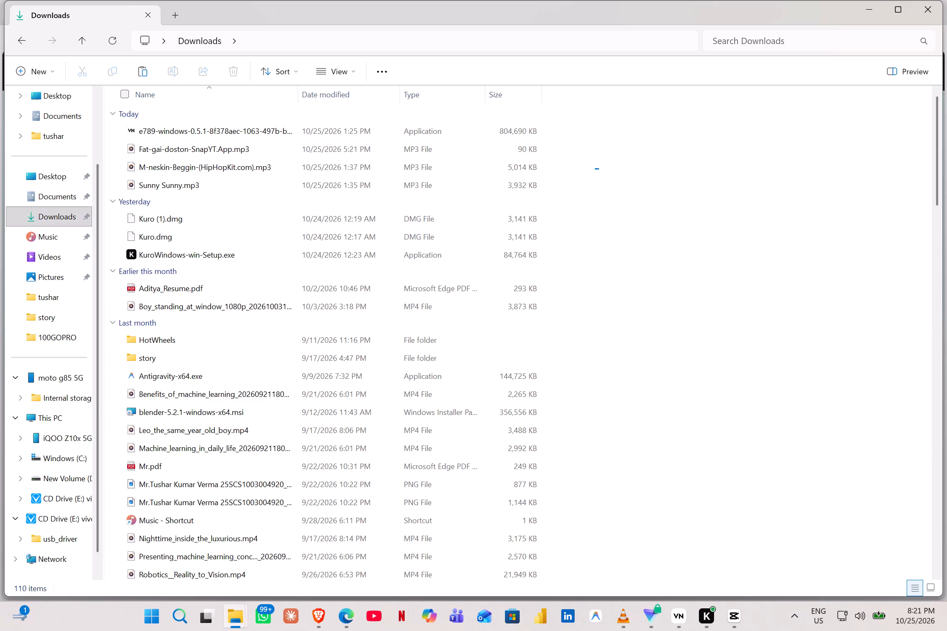
key(ctrl+v)
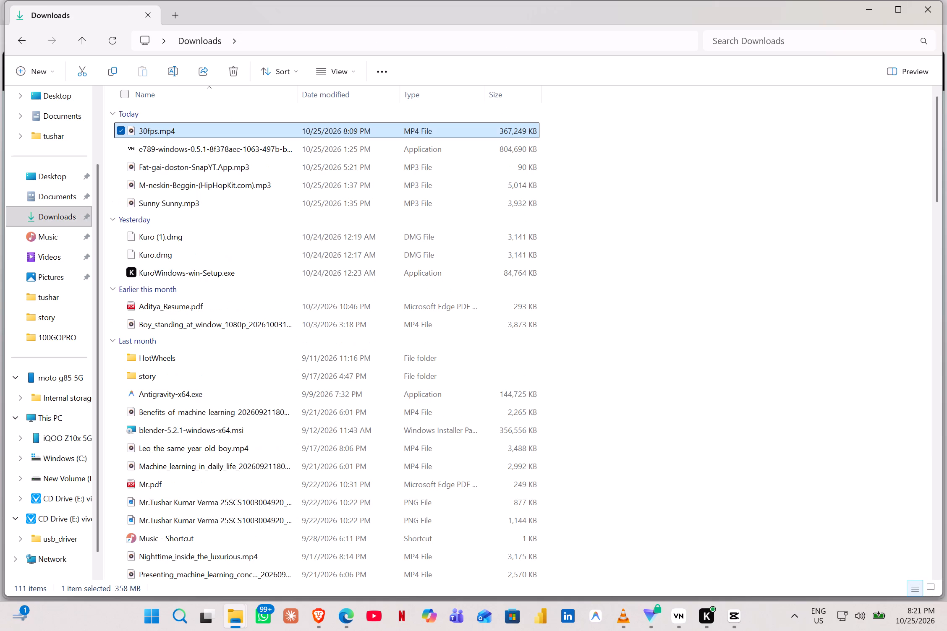
click(282, 133)
key(ctrl+c)
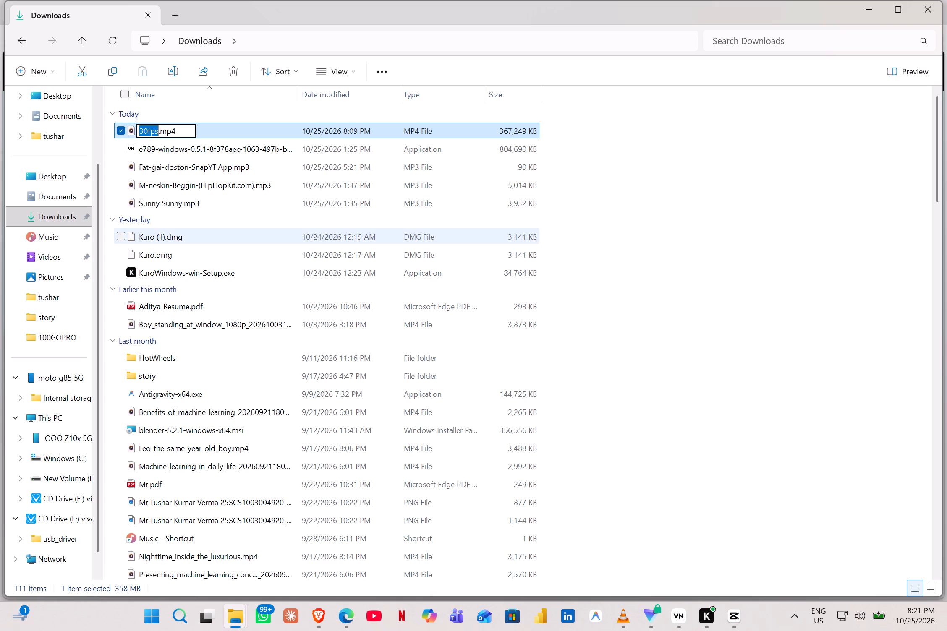
click(638, 157)
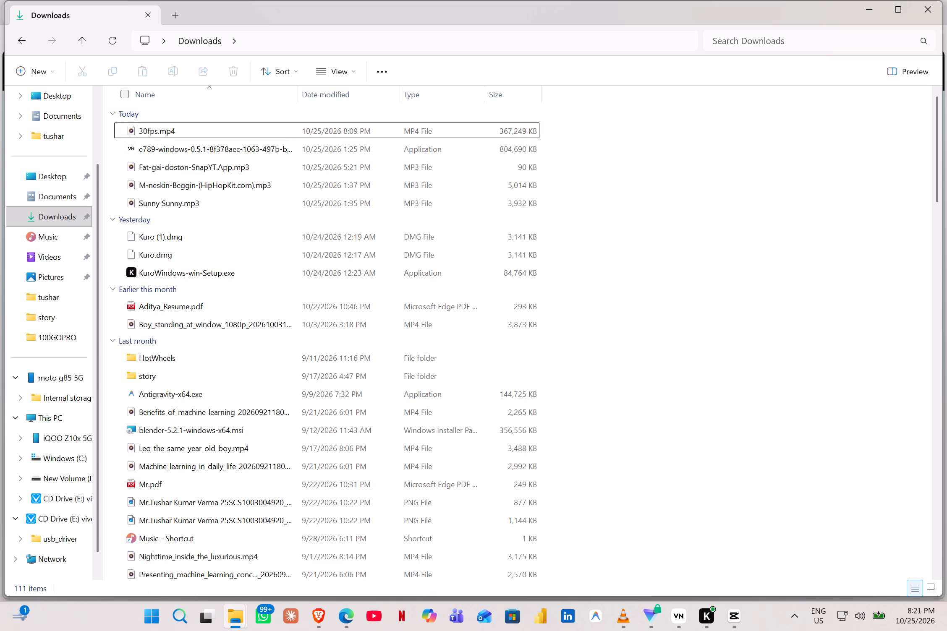
click(873, 5)
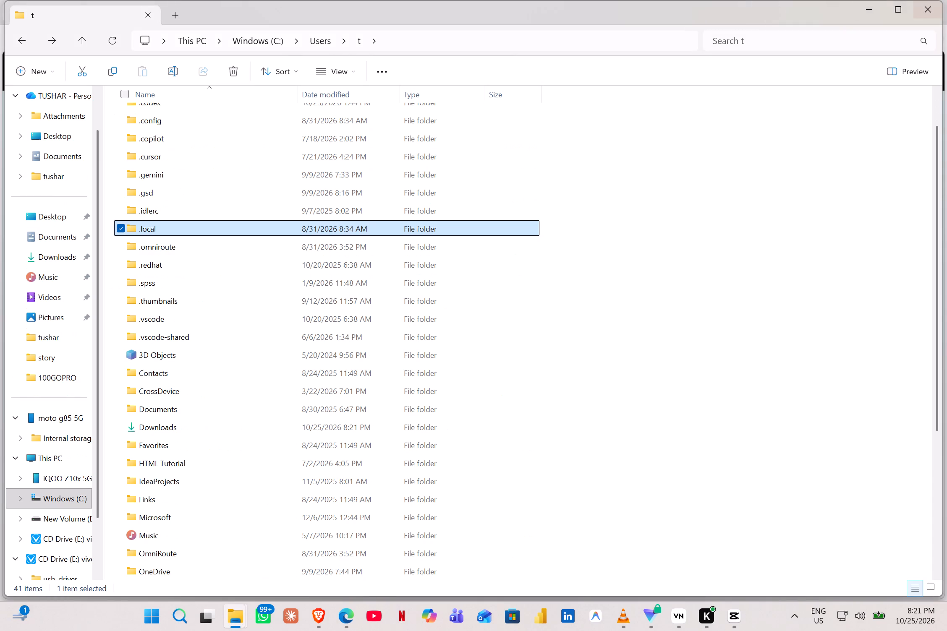
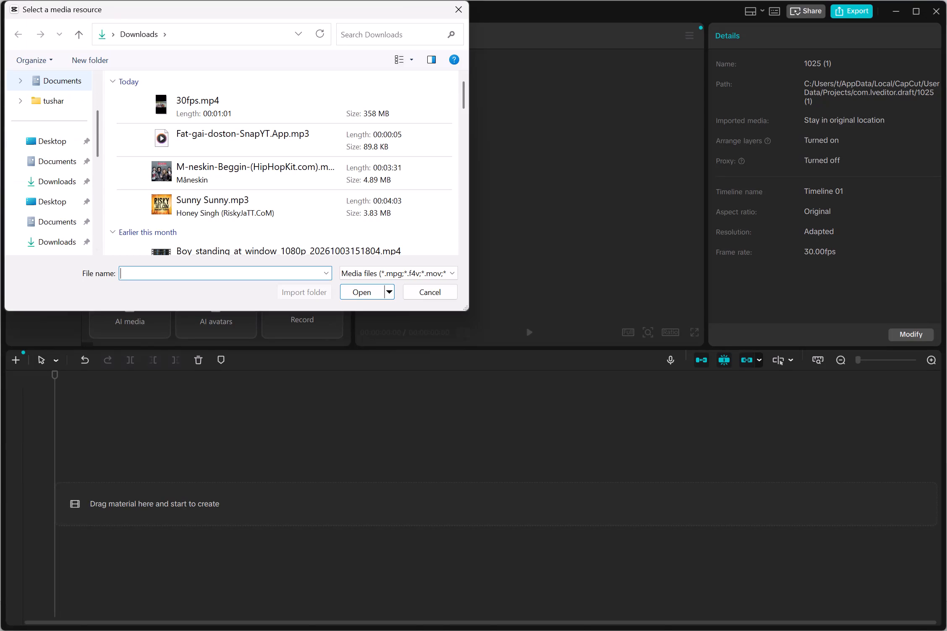
Import 30fps.mp4 from the Downloads folder into the project's media.
click(58, 181)
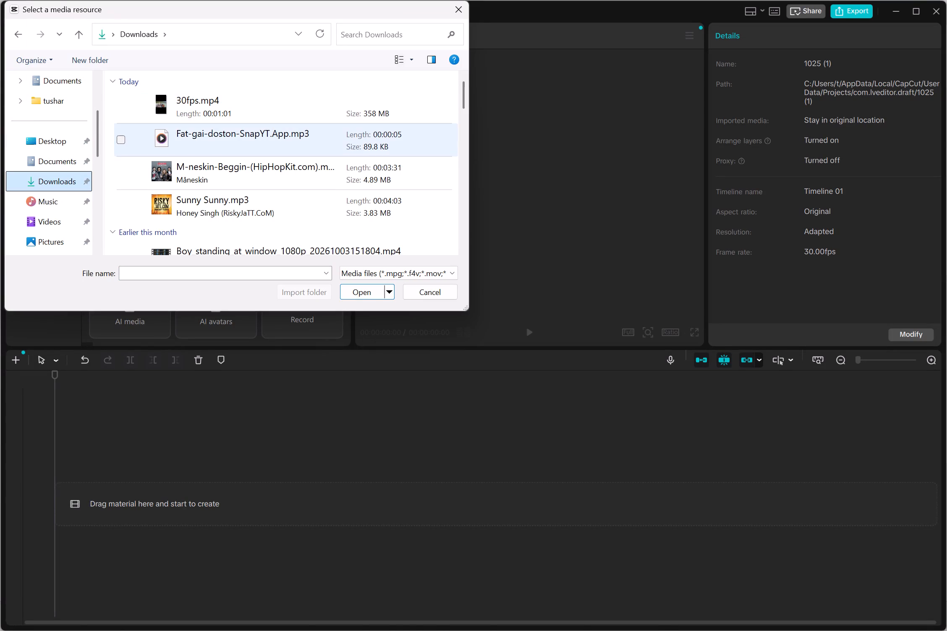
click(189, 110)
click(369, 292)
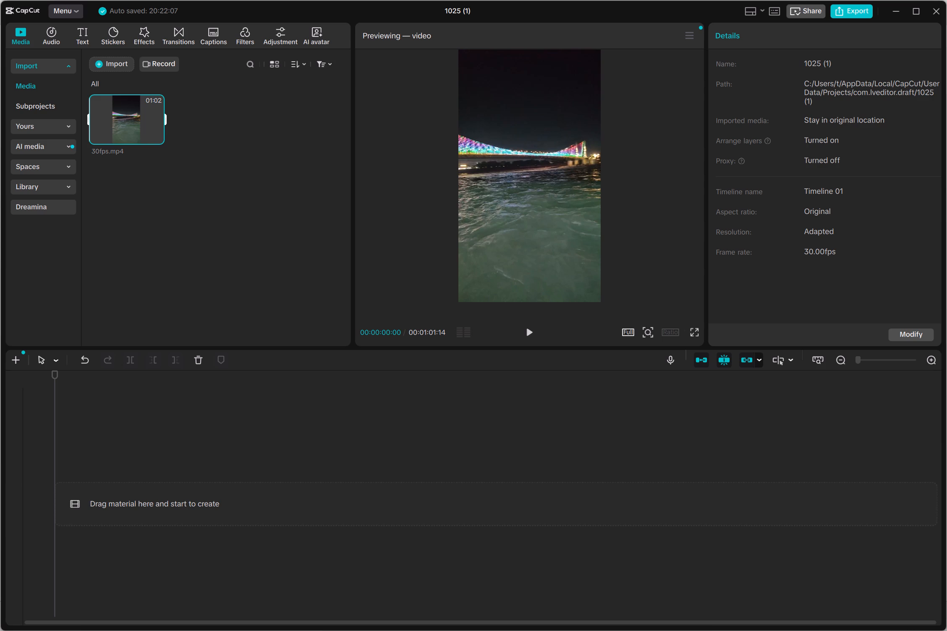
Add the imported 30fps.mp4 clip to the start of the empty timeline.
click(159, 122)
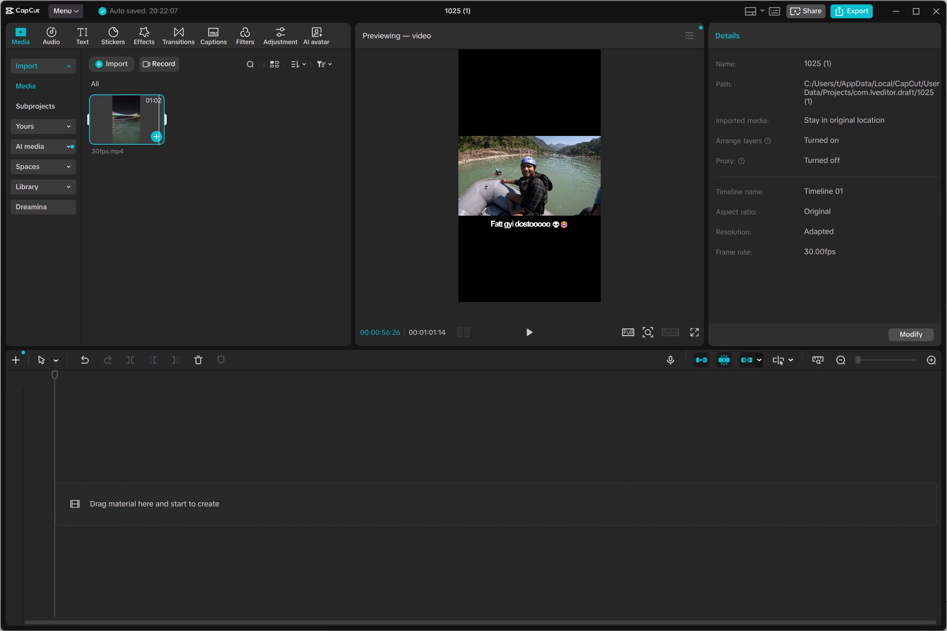
click(160, 136)
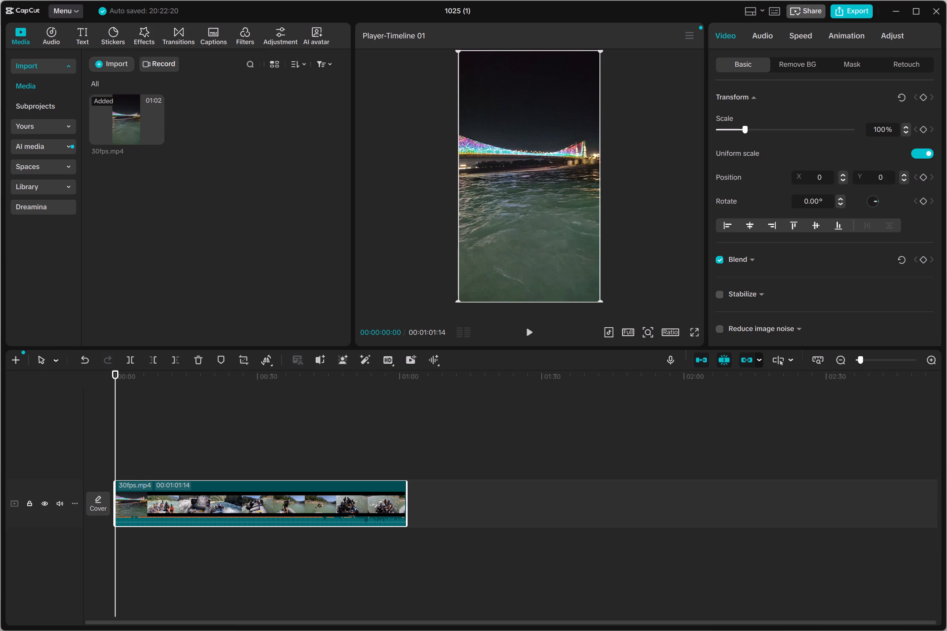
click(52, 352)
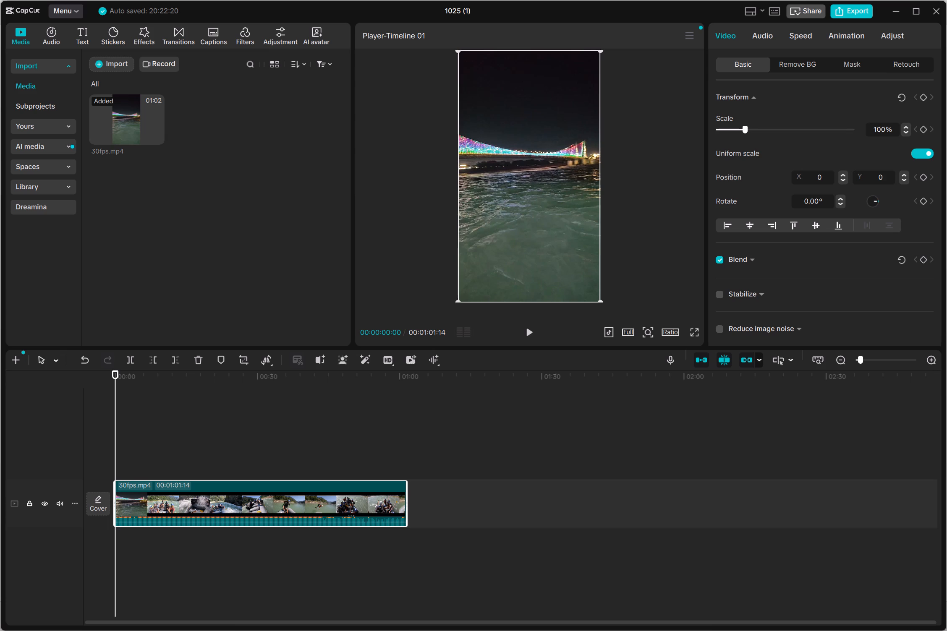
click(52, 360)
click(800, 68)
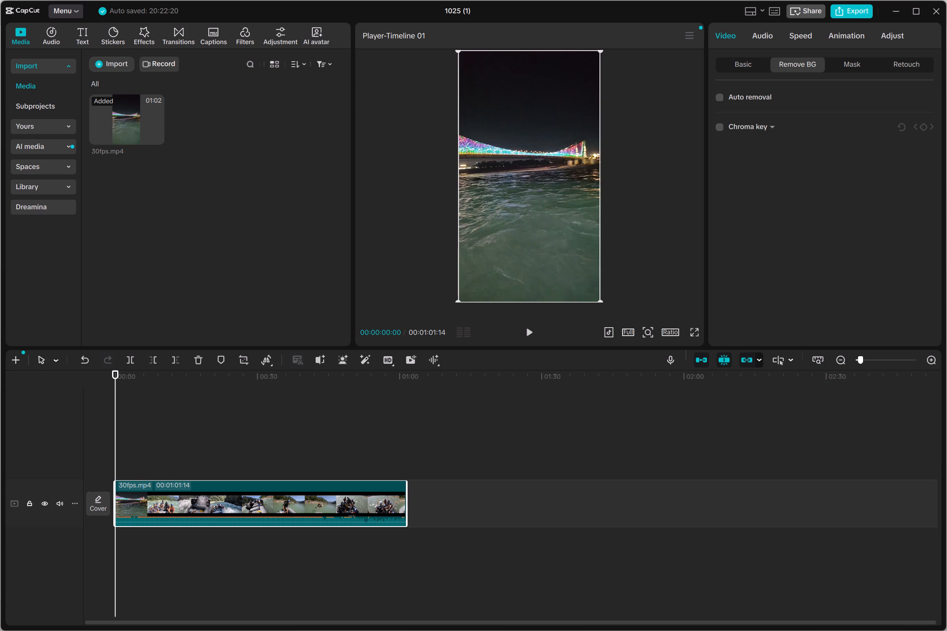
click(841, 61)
Set the exposure of the 30fps.mp4 clip to -3 in its lightness adjustments.
click(899, 34)
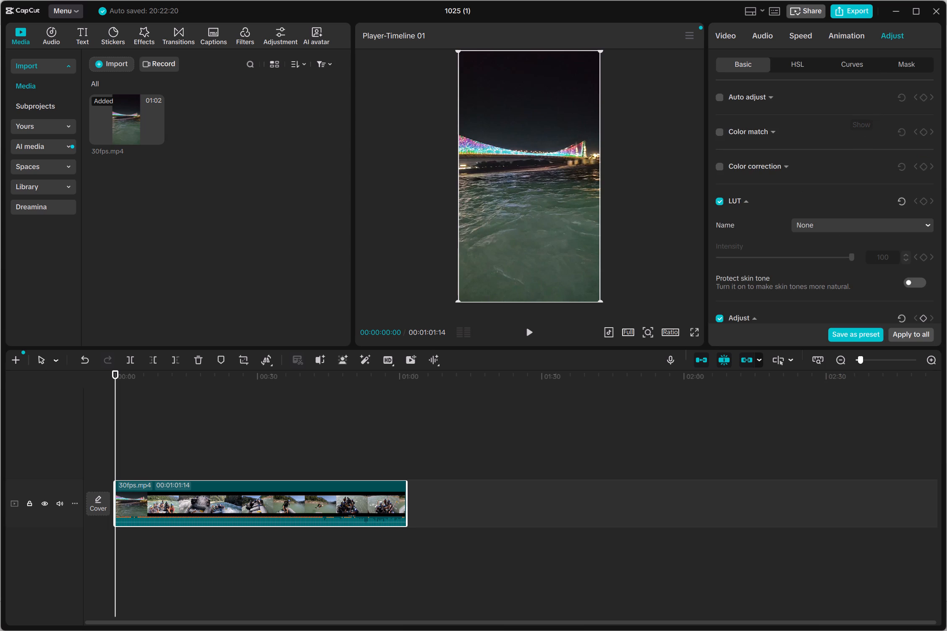
scroll(812, 146, down, 5)
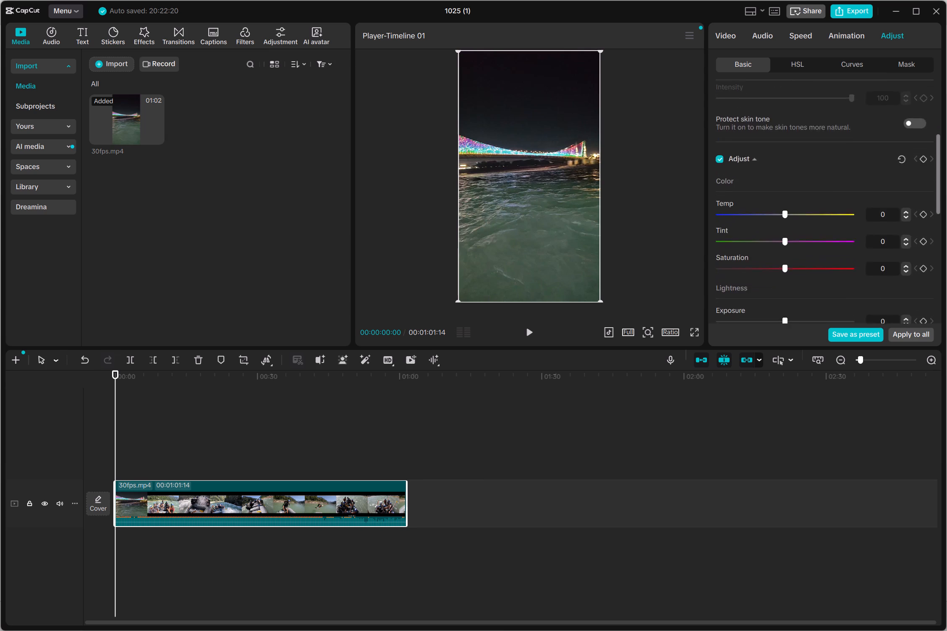
scroll(812, 146, down, 1)
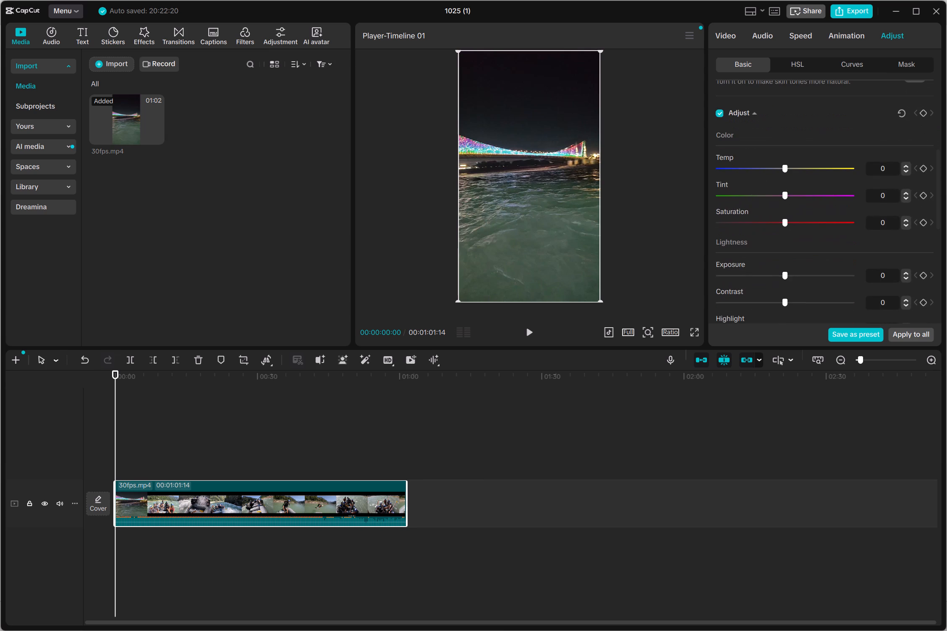
scroll(812, 146, down, 5)
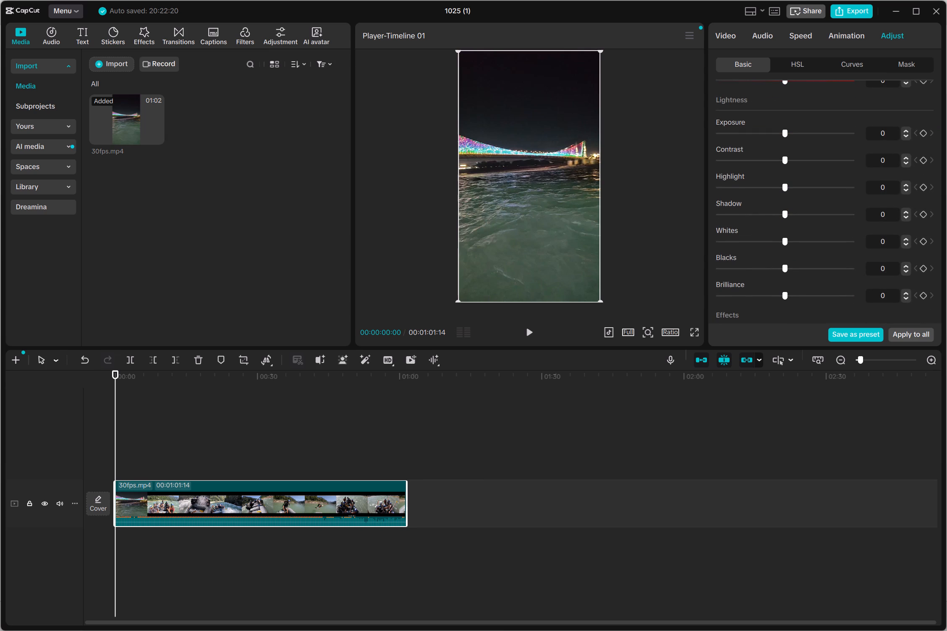
click(904, 129)
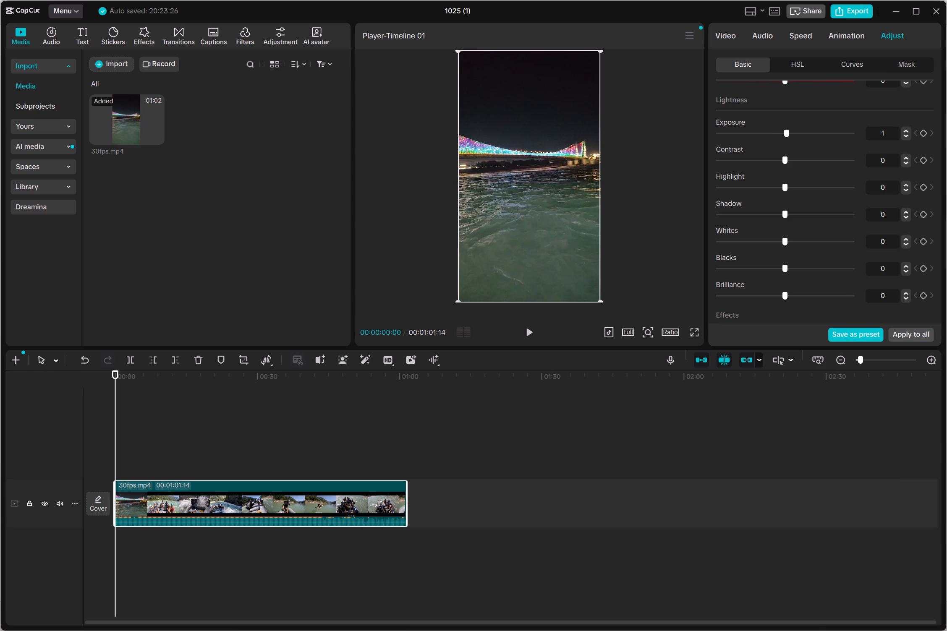
triple_click(905, 134)
click(905, 134)
Look through the clip's basic color, lightness and effects adjustments to see which settings are available.
scroll(842, 264, down, 2)
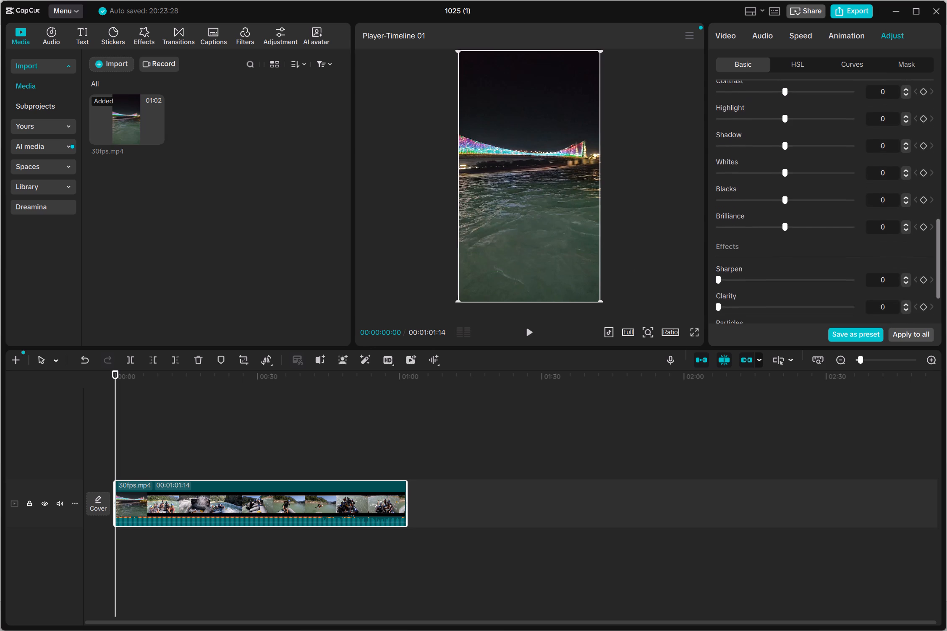
scroll(842, 264, up, 6)
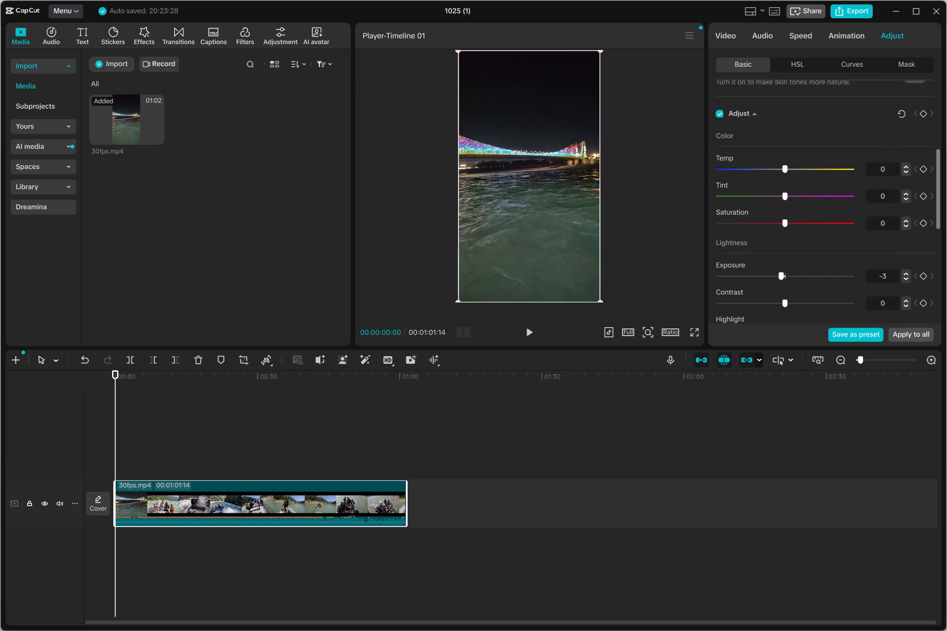
click(802, 245)
scroll(802, 246, up, 4)
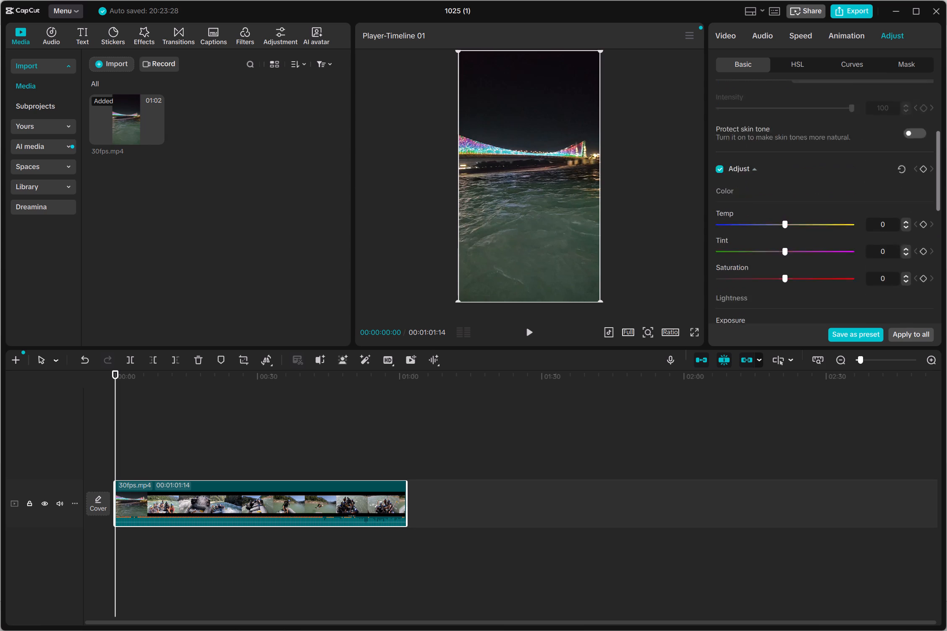
scroll(802, 246, up, 10)
scroll(802, 246, down, 7)
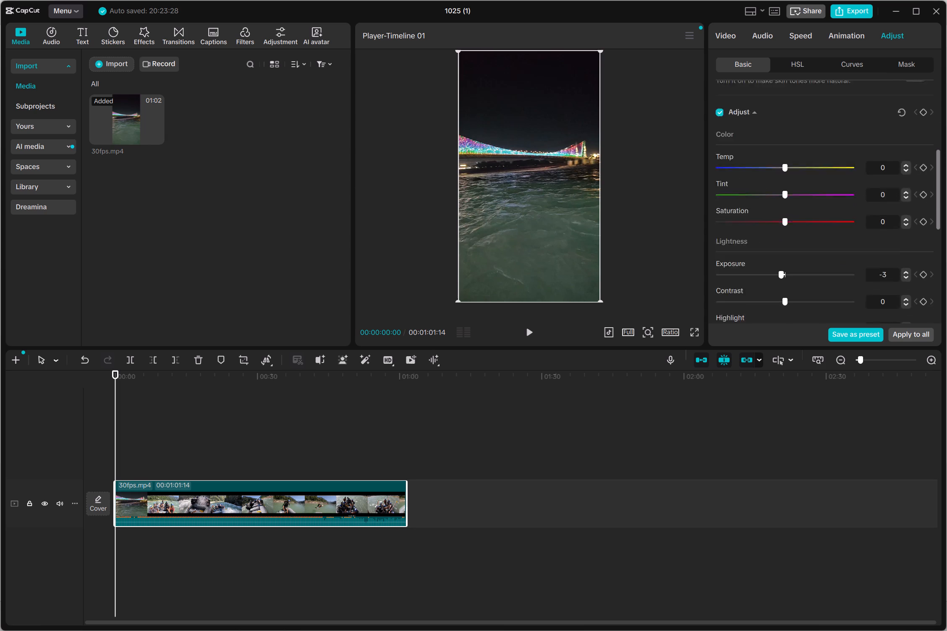
scroll(802, 246, down, 16)
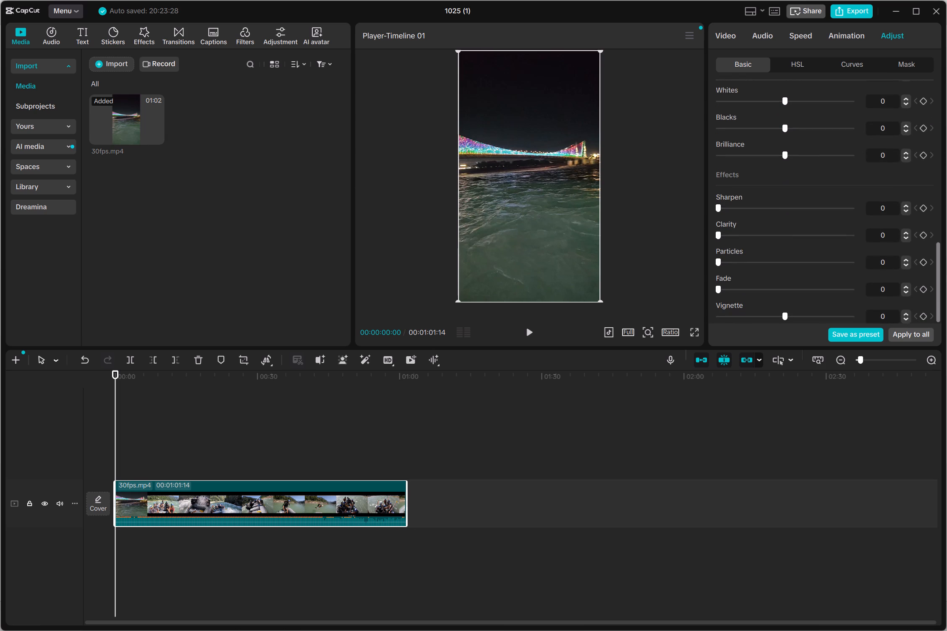
scroll(802, 246, down, 1)
scroll(808, 258, up, 5)
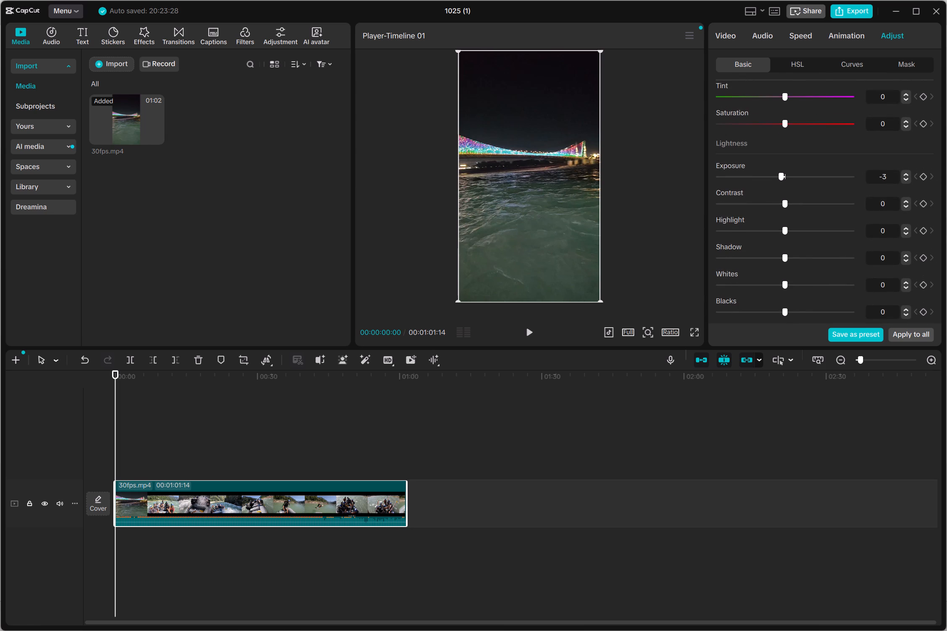
Lower the contrast of the 30fps.mp4 clip to -18.
scroll(811, 253, down, 1)
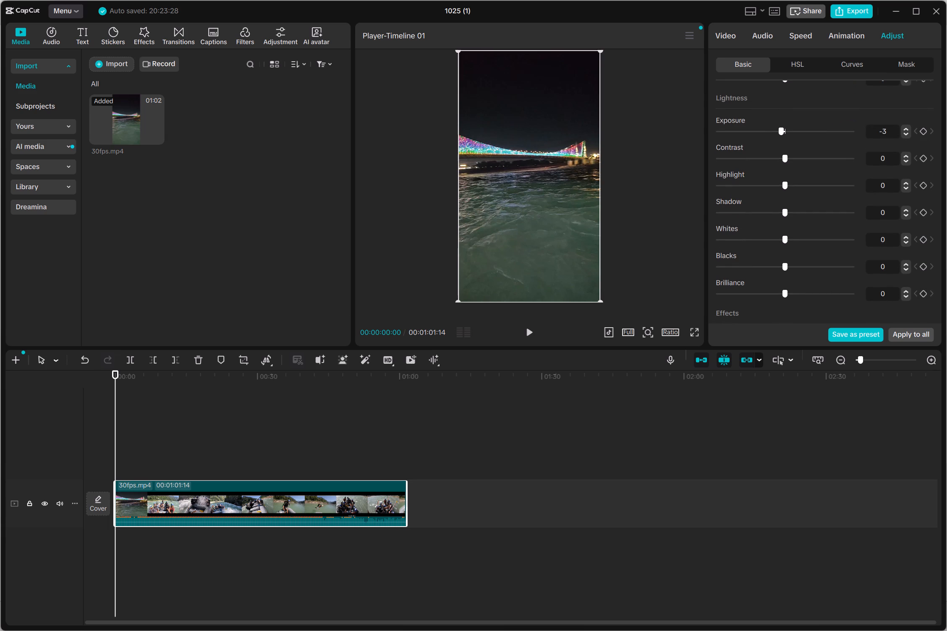
click(764, 158)
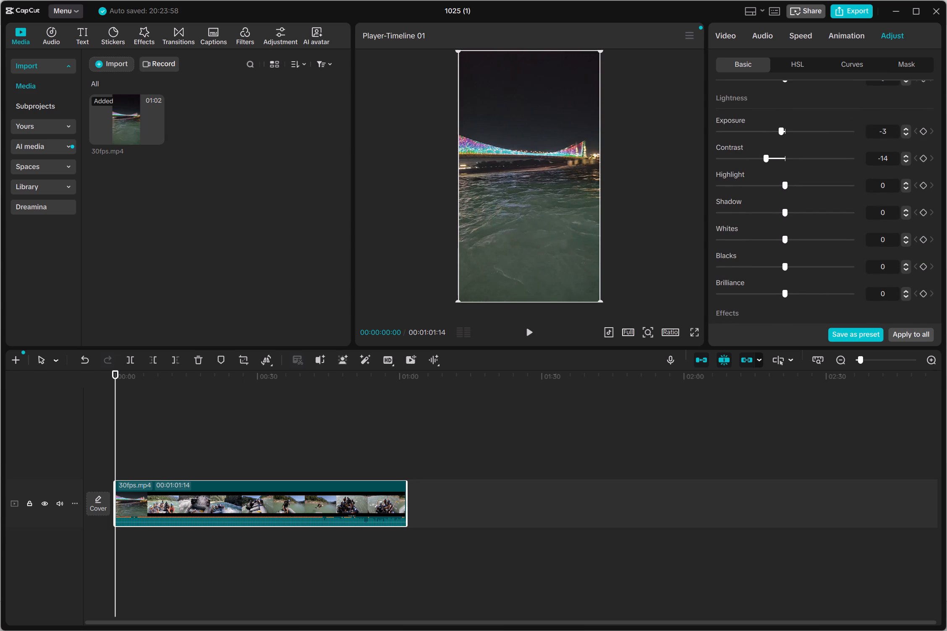
click(905, 159)
triple_click(905, 159)
Set the color temperature (Temp) of the 30fps.mp4 clip to 3.
scroll(811, 246, down, 8)
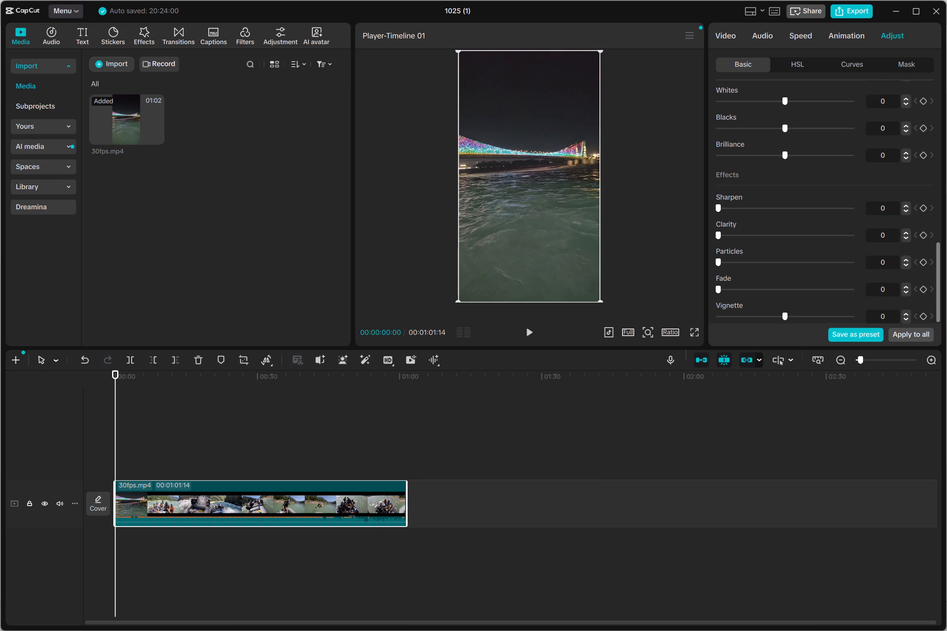
scroll(811, 246, up, 17)
scroll(811, 246, up, 5)
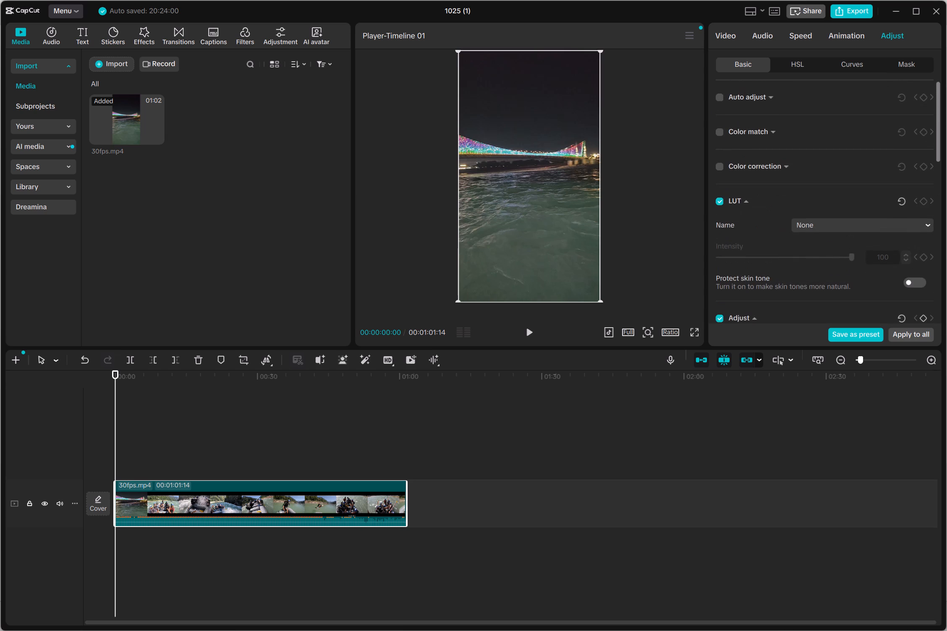
scroll(811, 246, up, 1)
scroll(811, 246, down, 20)
scroll(811, 246, down, 6)
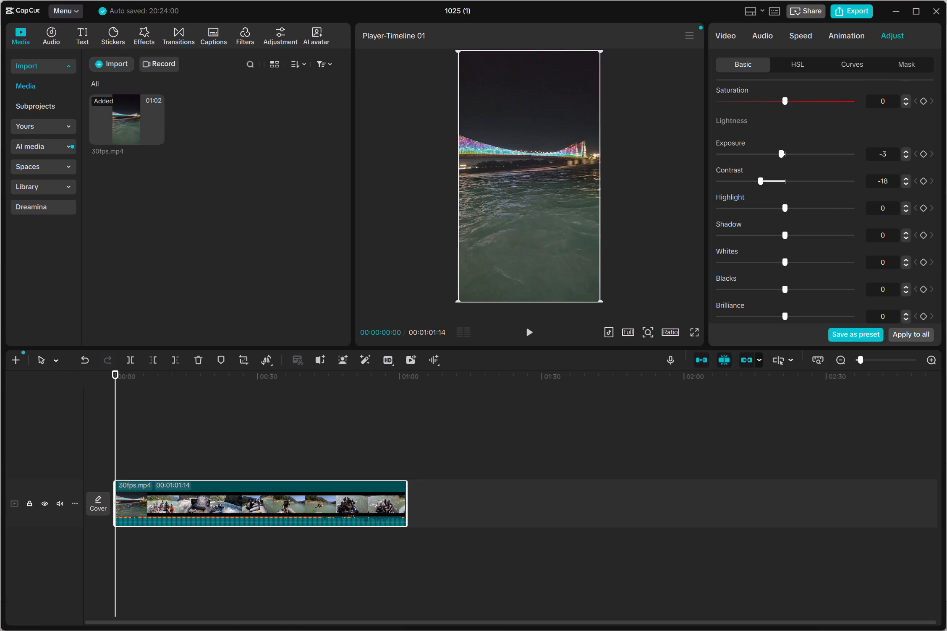
scroll(838, 175, up, 3)
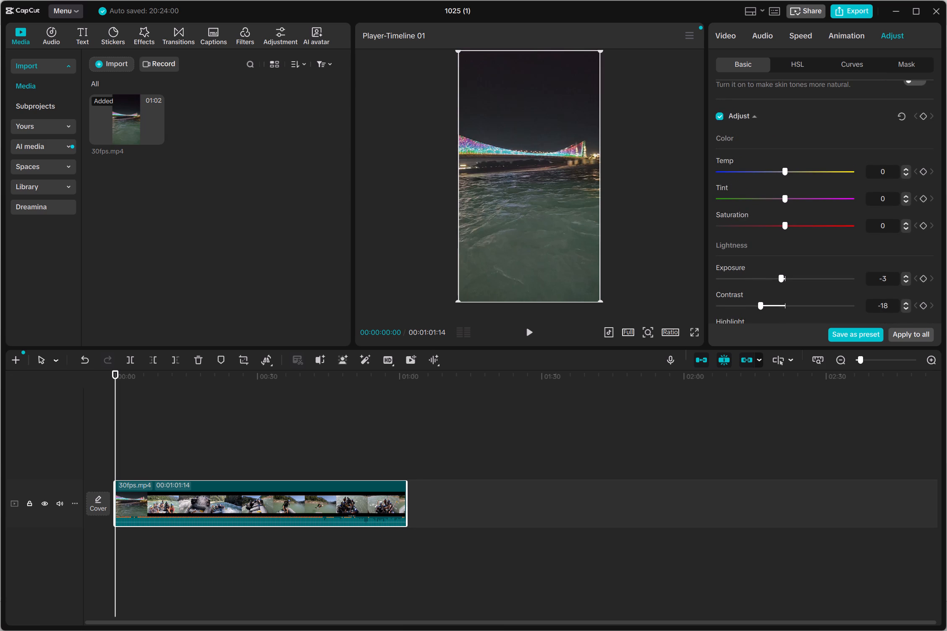
triple_click(903, 169)
Set the tint of the 30fps.mp4 clip to 2.
double_click(909, 193)
double_click(907, 193)
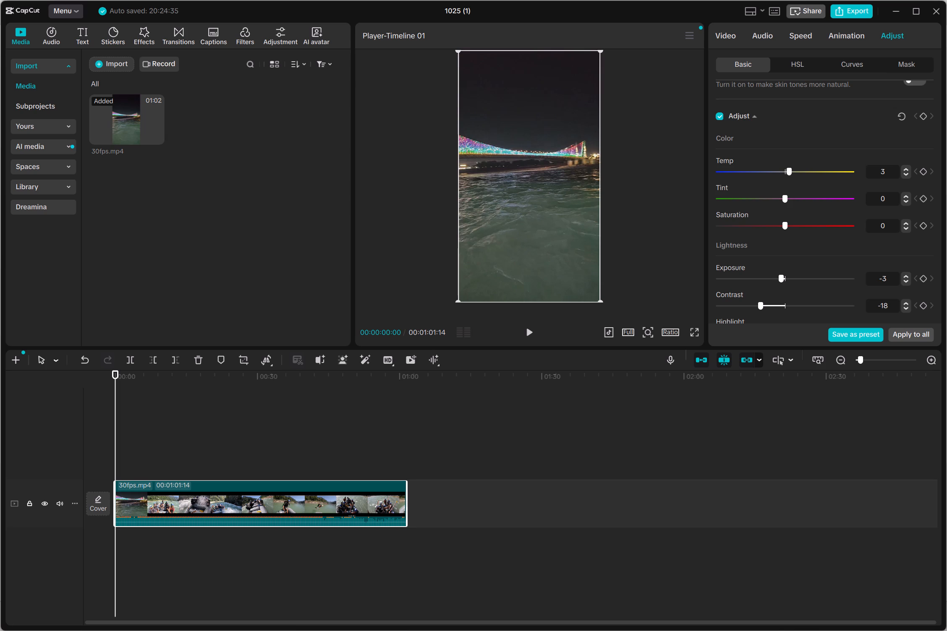
double_click(906, 195)
Raise the saturation of the 30fps.mp4 clip and fine-tune it to 12.
scroll(882, 203, down, 3)
scroll(882, 203, up, 1)
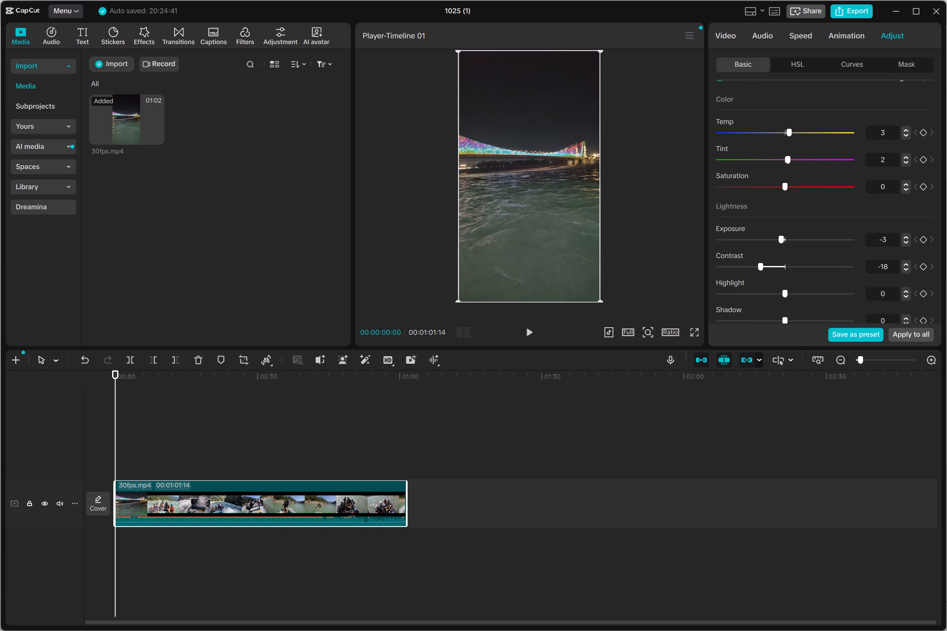
click(811, 187)
triple_click(905, 189)
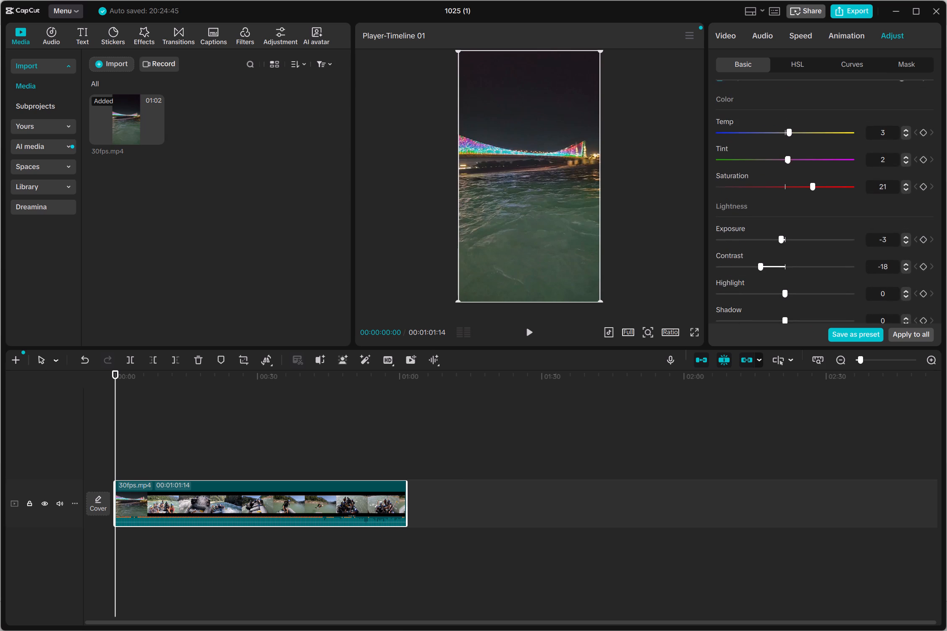
triple_click(905, 189)
triple_click(905, 189)
click(905, 189)
Set the contrast of the 30fps.mp4 clip to -15.
scroll(890, 192, down, 2)
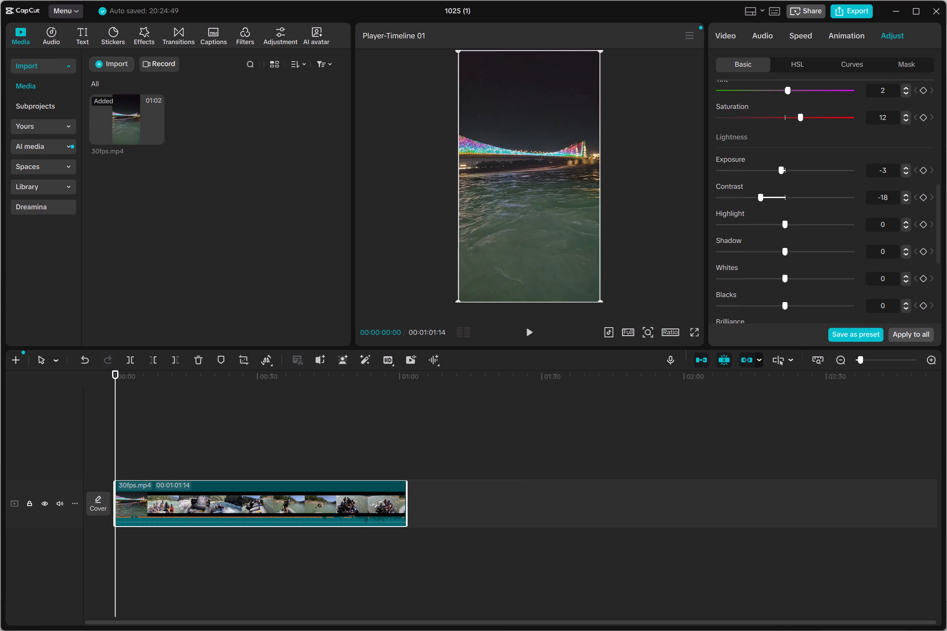
triple_click(814, 145)
double_click(905, 199)
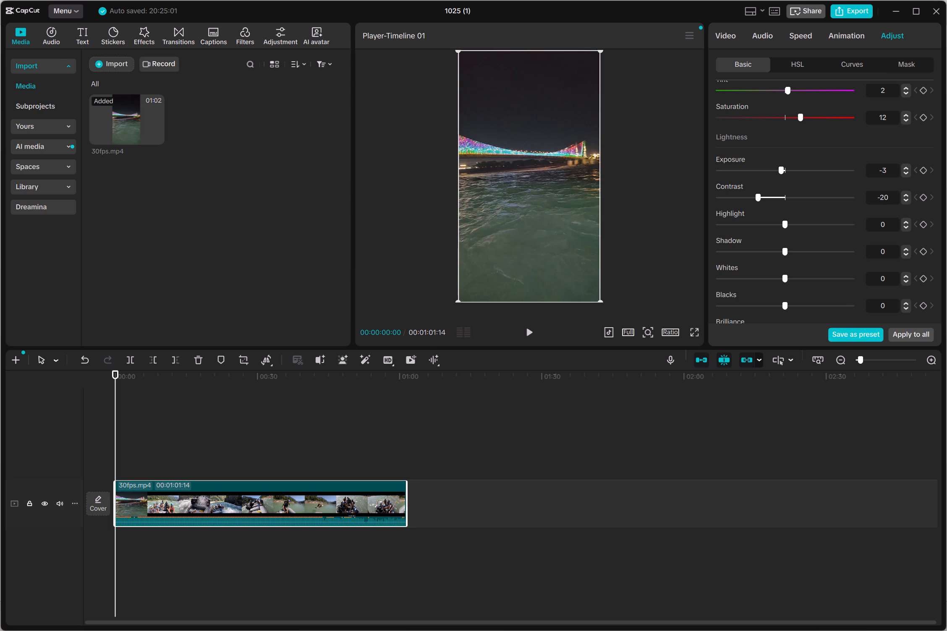
click(903, 191)
double_click(906, 192)
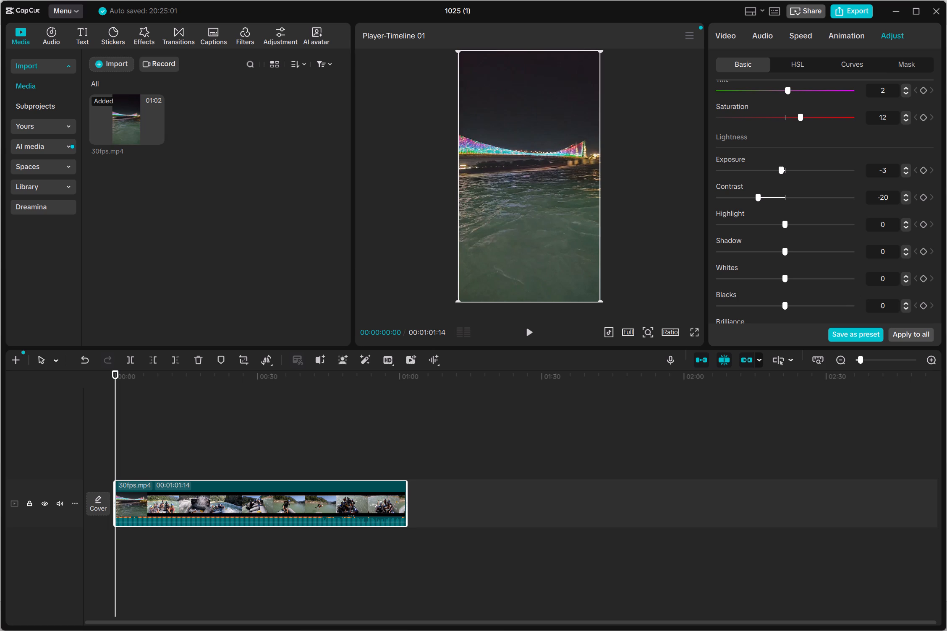
triple_click(906, 193)
double_click(906, 193)
Lower the highlights of the 30fps.mp4 clip and fine-tune them to -30.
click(750, 223)
click(745, 223)
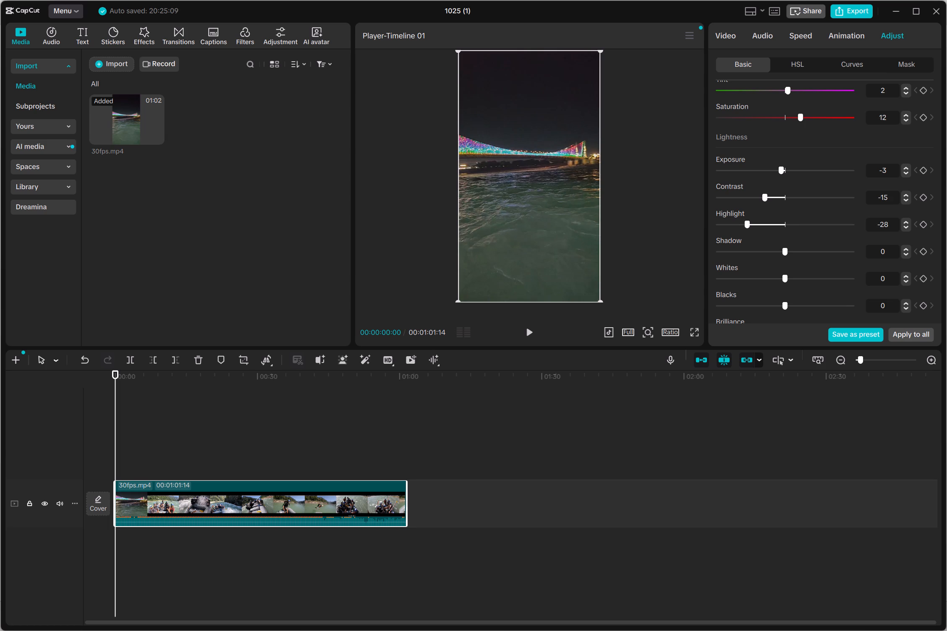
click(903, 220)
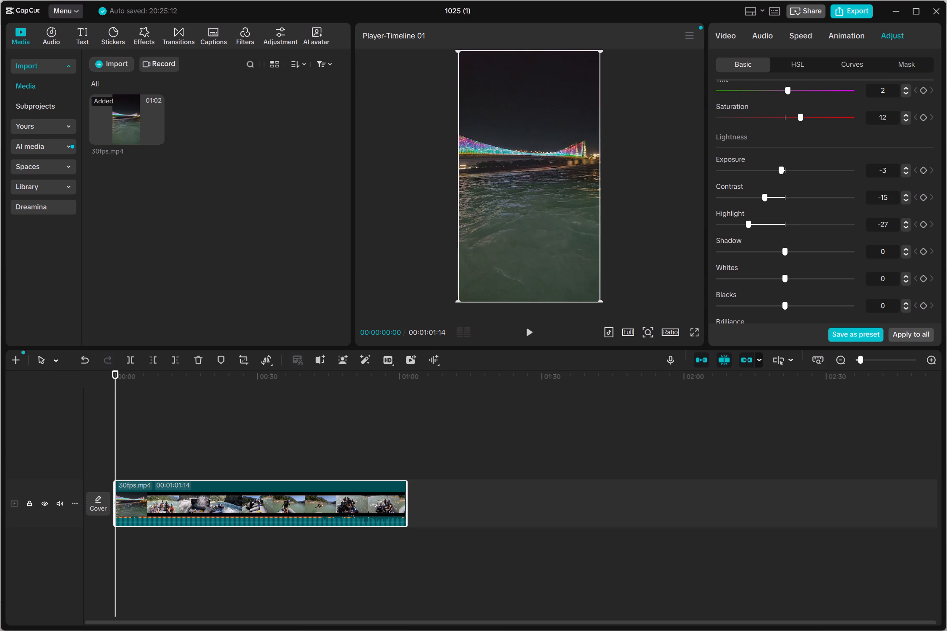
double_click(907, 227)
click(907, 227)
Set the whites of the 30fps.mp4 clip to 5.
scroll(868, 234, down, 5)
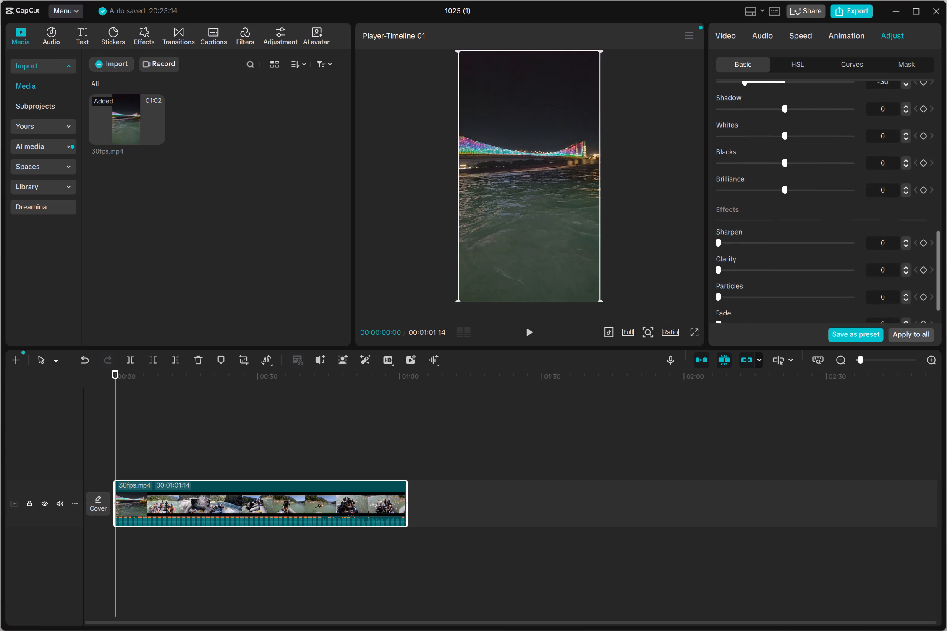
scroll(868, 234, down, 6)
scroll(868, 234, up, 7)
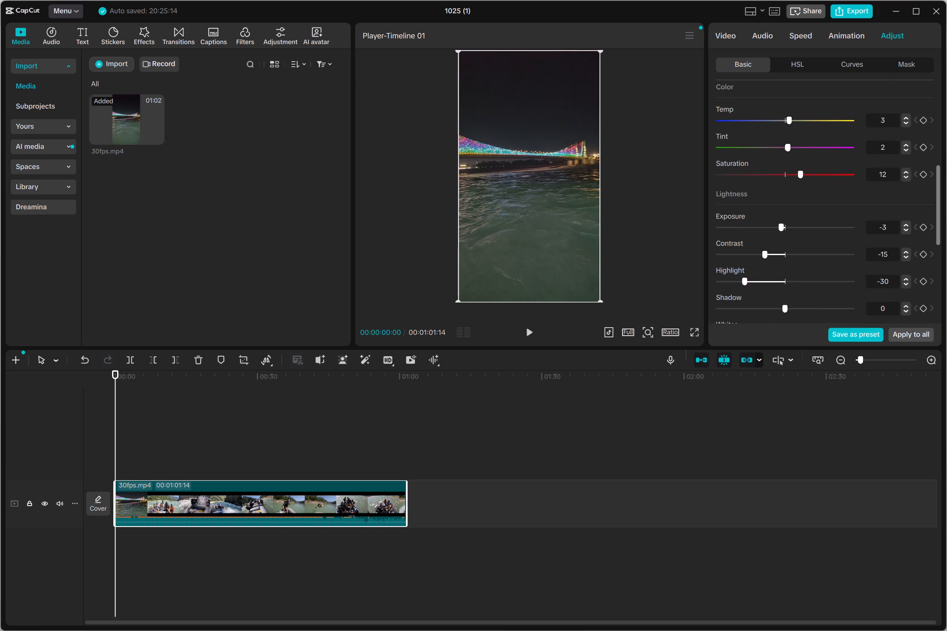
scroll(868, 234, down, 2)
scroll(868, 234, up, 1)
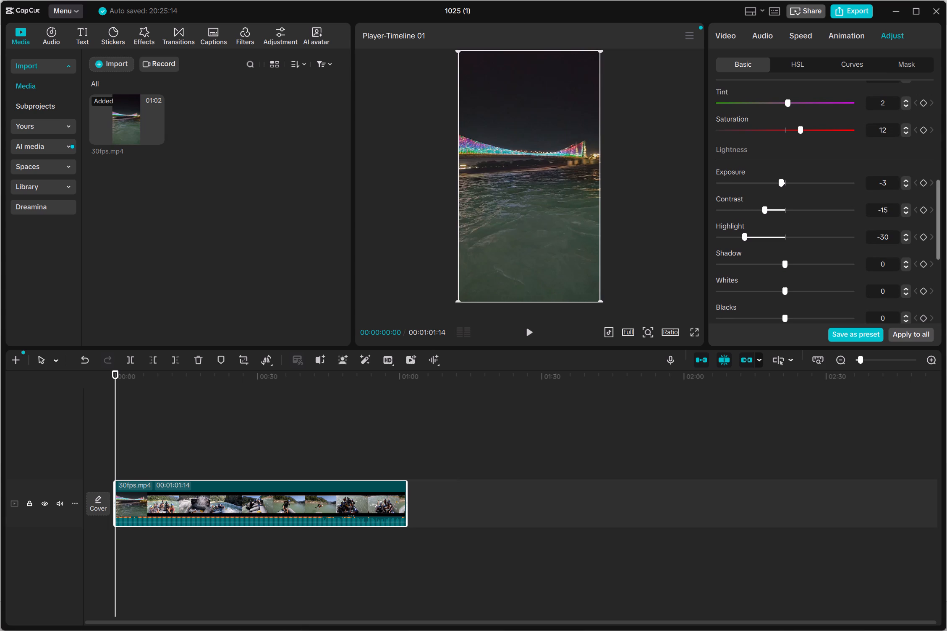
double_click(906, 292)
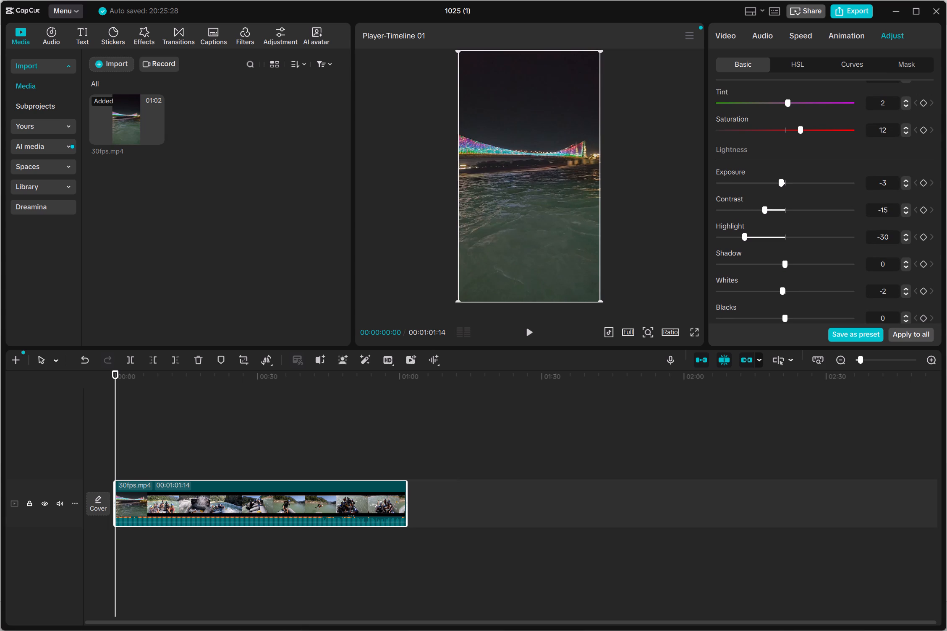
triple_click(905, 288)
triple_click(905, 288)
double_click(905, 288)
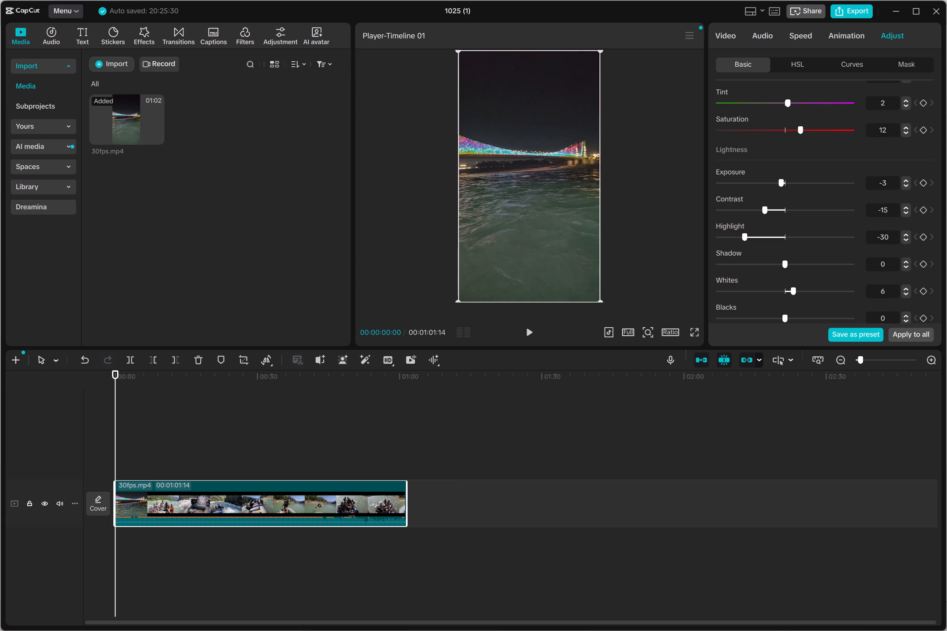
click(905, 292)
Lower the blacks of the 30fps.mp4 clip to -10.
scroll(879, 290, down, 2)
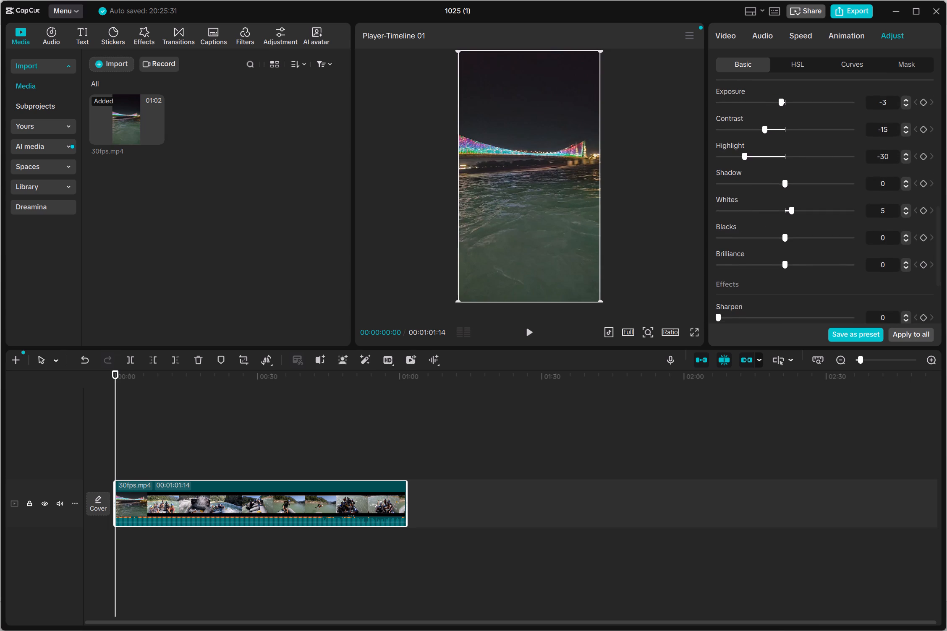
triple_click(907, 239)
triple_click(907, 239)
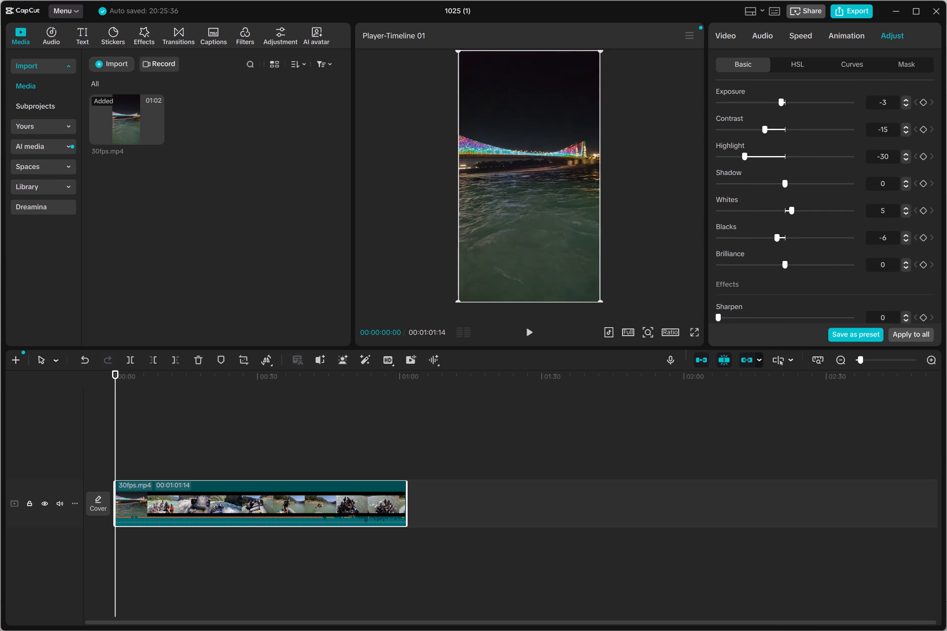
click(907, 239)
triple_click(907, 239)
Raise the Sharpen effect of the 30fps.mp4 clip to 15.
scroll(898, 269, down, 6)
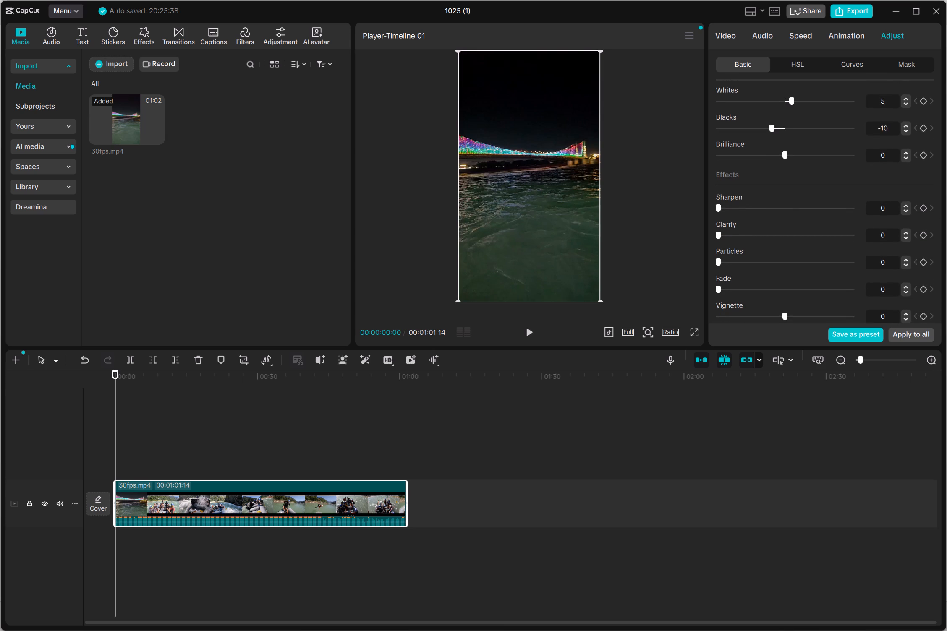
click(908, 212)
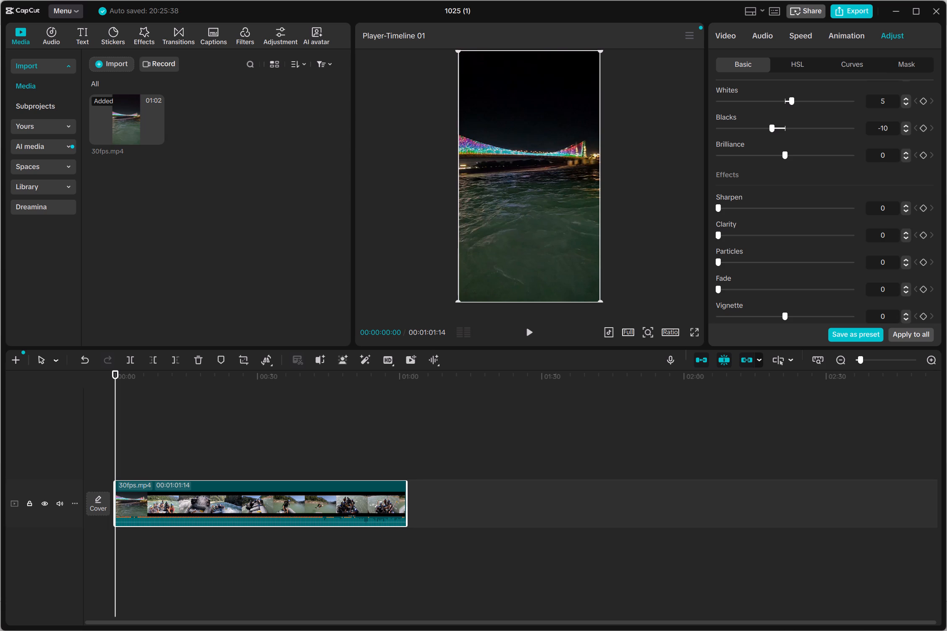
triple_click(907, 206)
triple_click(907, 206)
triple_click(907, 206)
triple_click(907, 206)
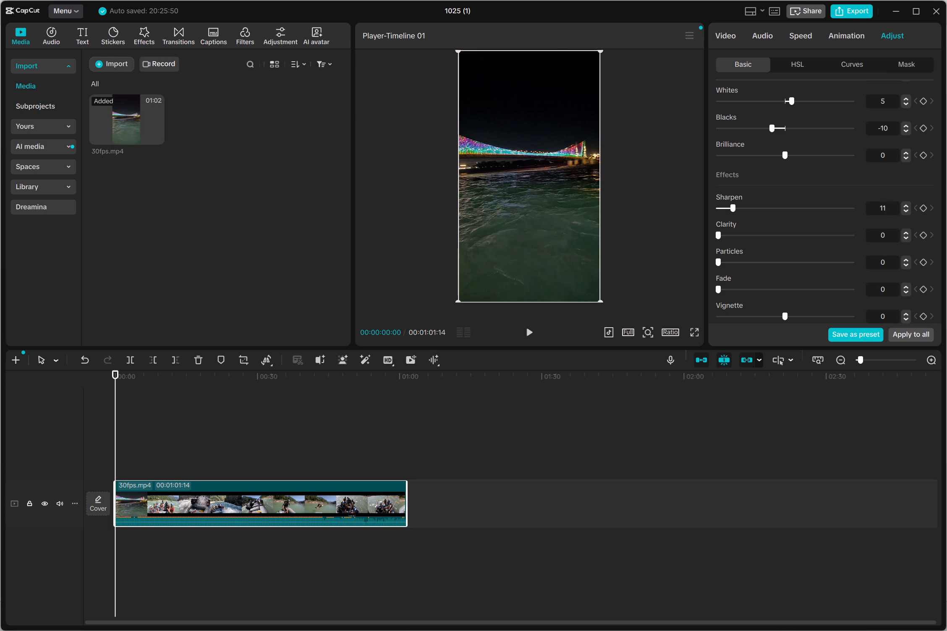
double_click(907, 206)
click(907, 206)
Set the vignette of the 30fps.mp4 clip to 5.
triple_click(906, 310)
triple_click(906, 312)
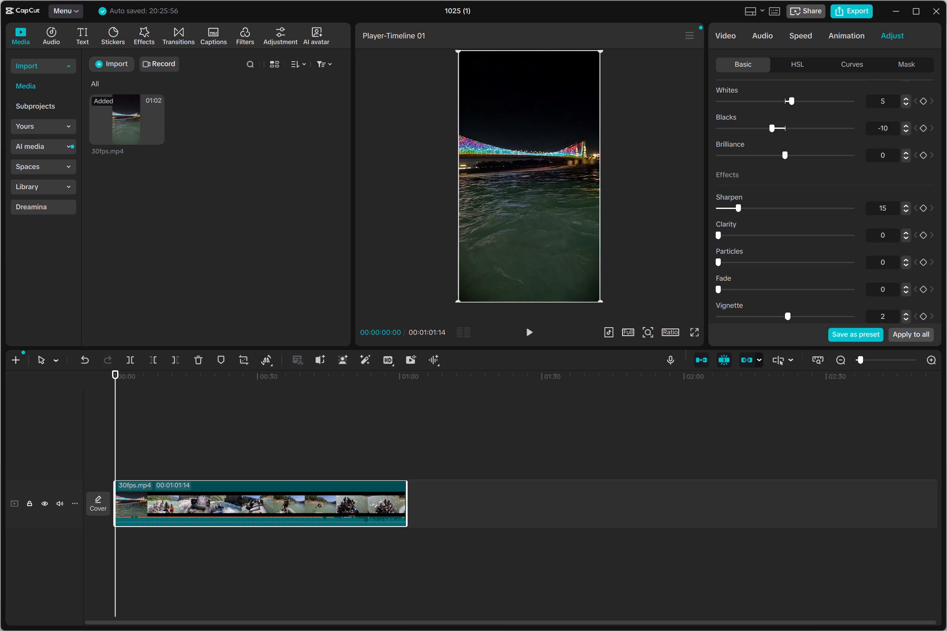
double_click(905, 312)
Raise the shadow value of the 30fps.mp4 clip to 18.
scroll(835, 267, up, 5)
scroll(835, 267, down, 1)
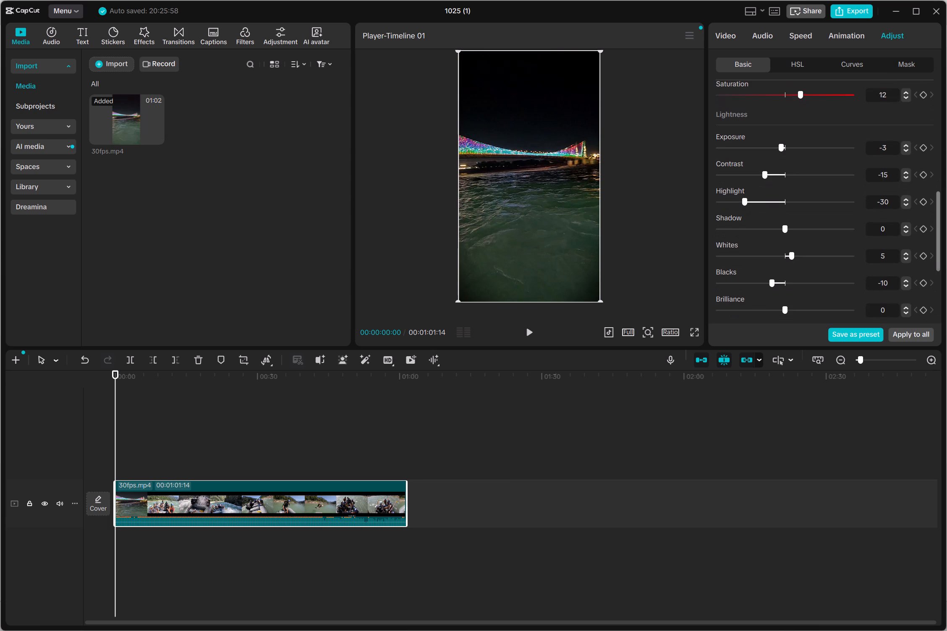
scroll(835, 267, up, 2)
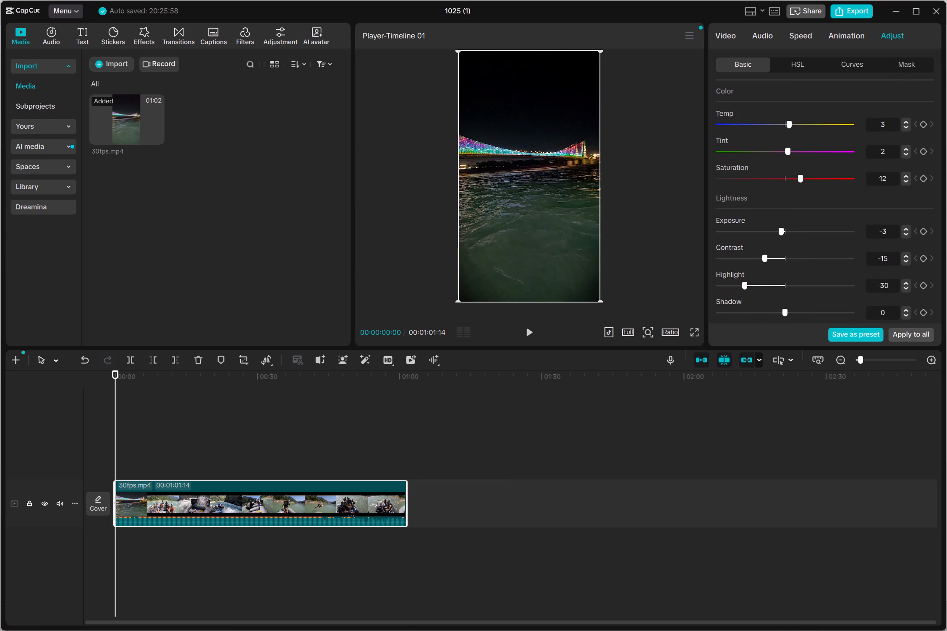
scroll(835, 267, down, 1)
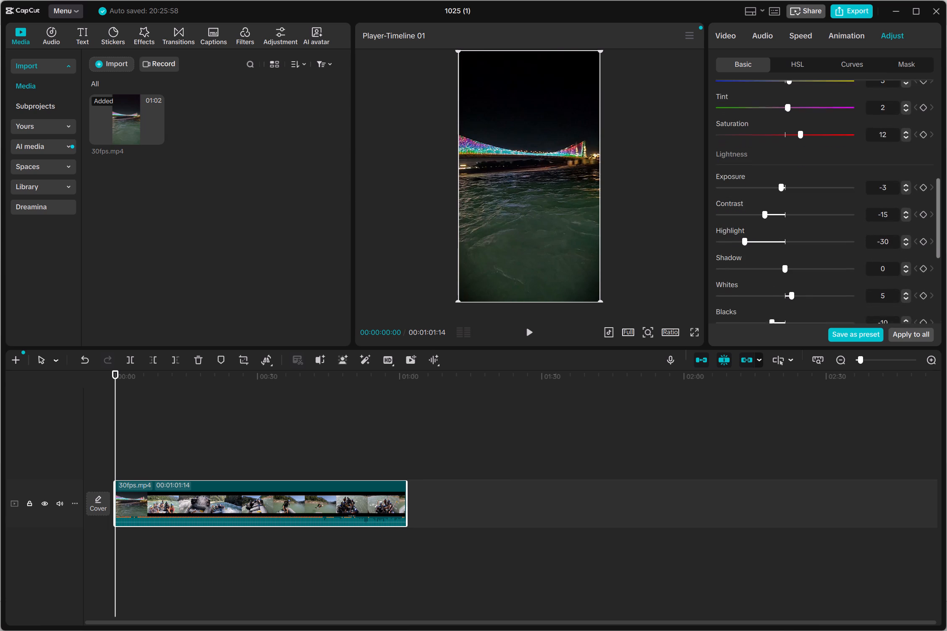
scroll(835, 267, down, 1)
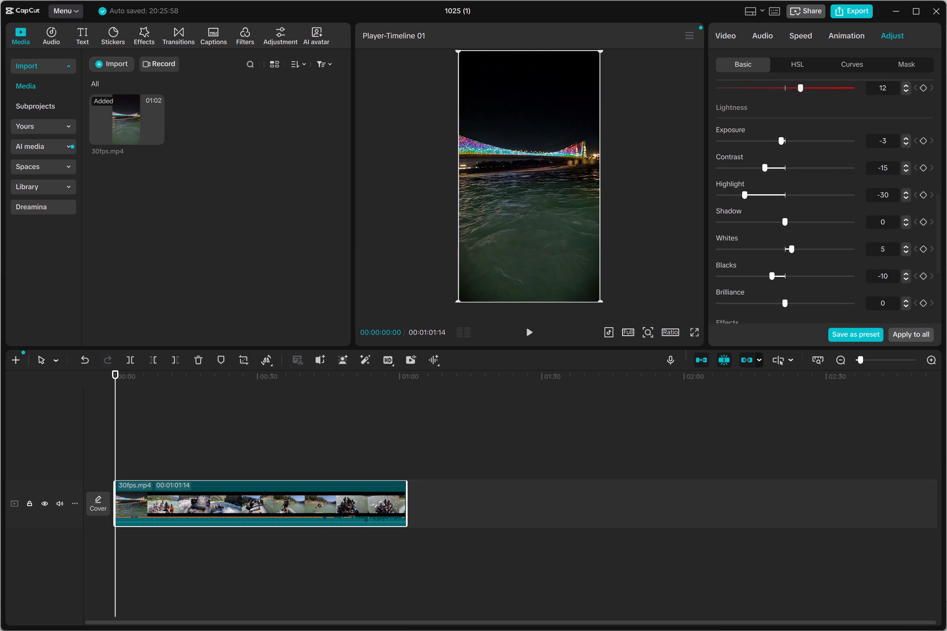
click(902, 226)
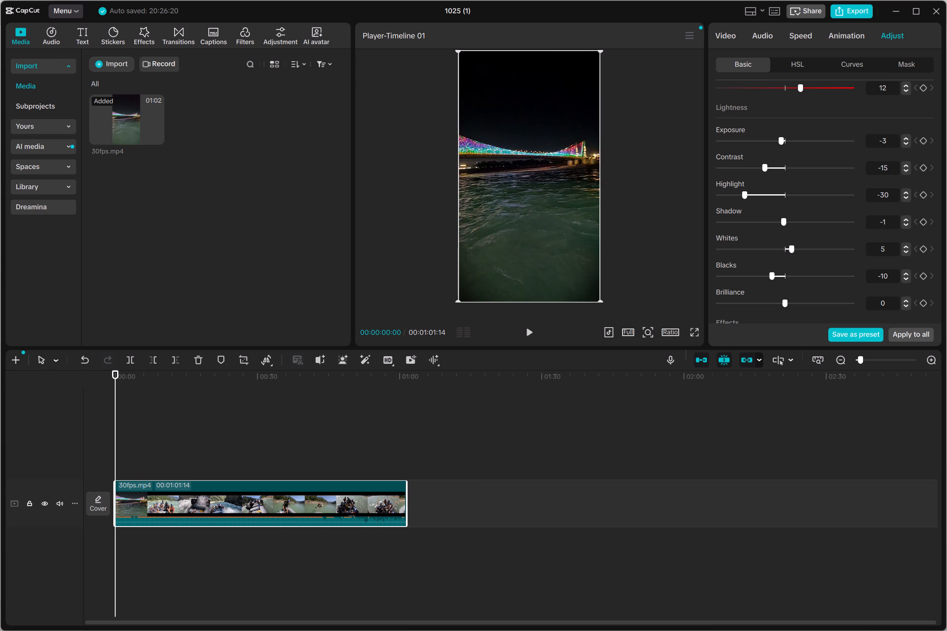
triple_click(904, 216)
triple_click(905, 217)
triple_click(905, 217)
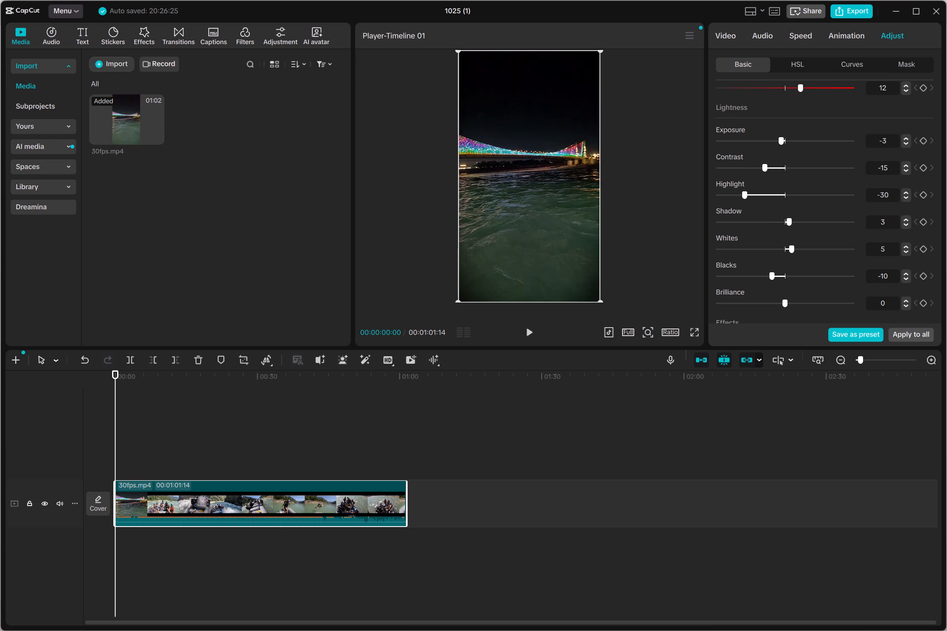
triple_click(905, 217)
triple_click(905, 217)
triple_click(905, 217)
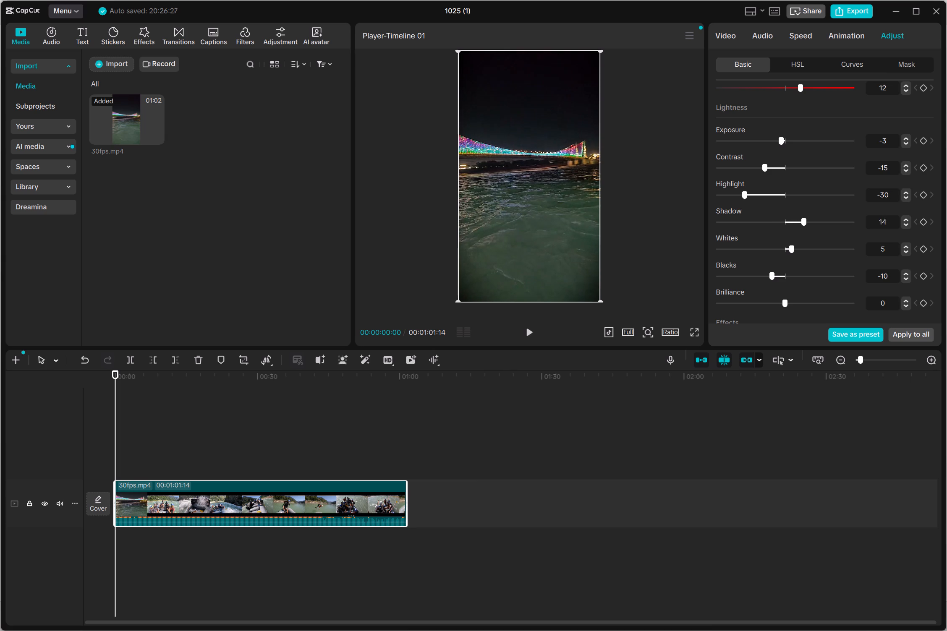
triple_click(905, 217)
click(905, 217)
Review the color, lightness, effects and LUT settings of the 30fps.mp4 clip.
scroll(842, 280, down, 2)
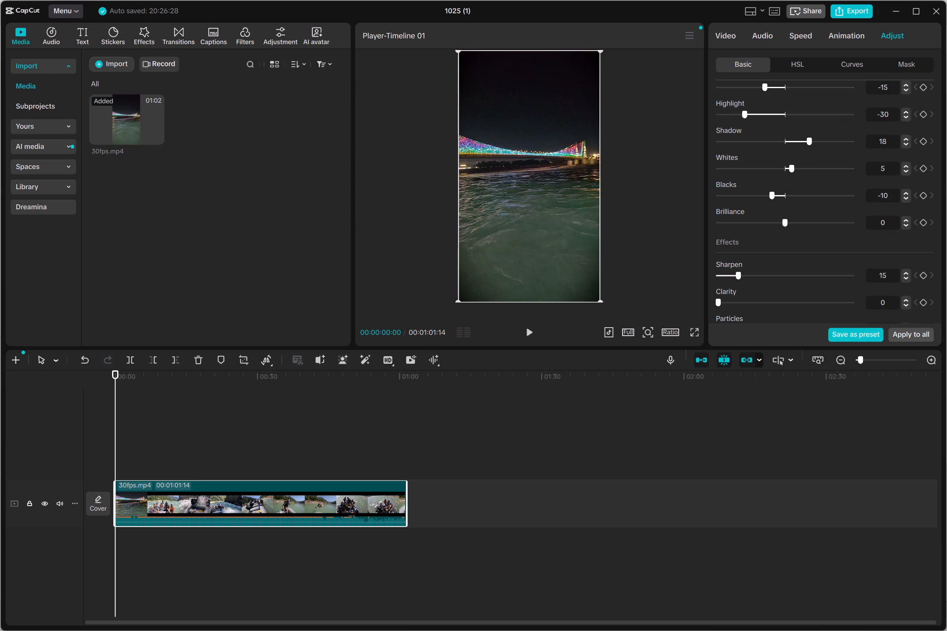
scroll(823, 228, up, 1)
scroll(823, 228, down, 9)
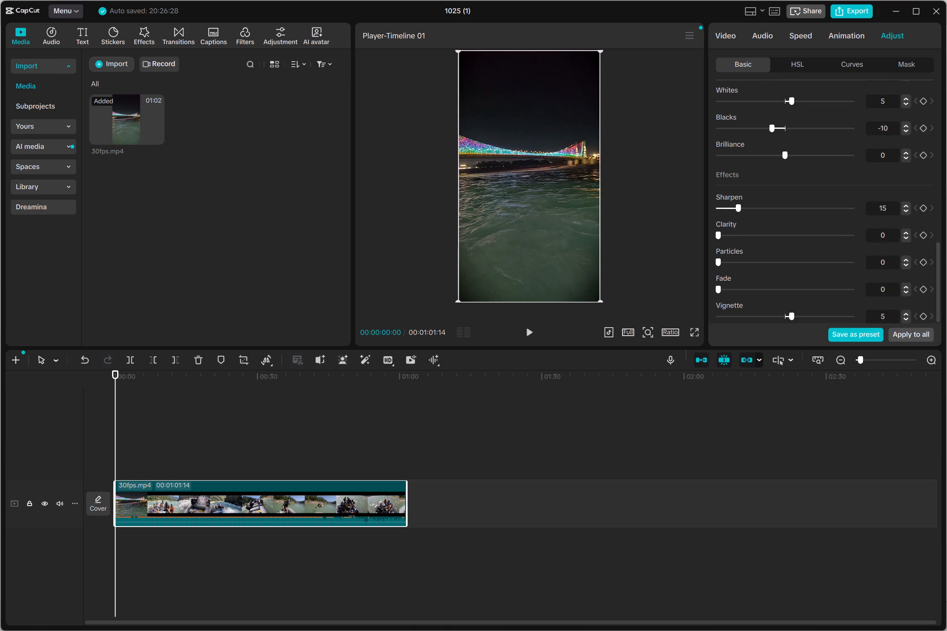
scroll(822, 258, up, 11)
scroll(822, 258, down, 3)
scroll(822, 258, up, 2)
scroll(822, 258, down, 1)
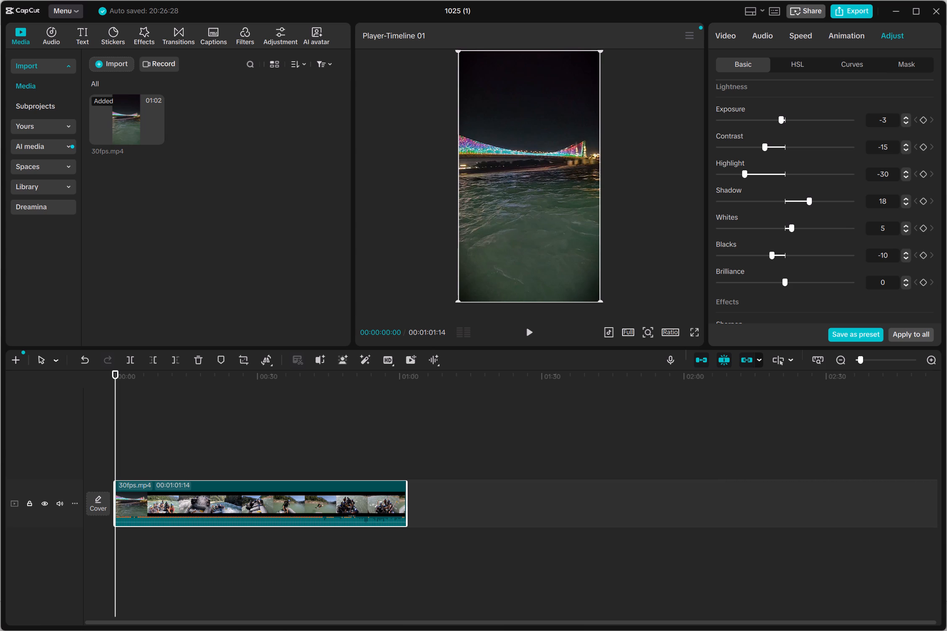
scroll(837, 203, up, 9)
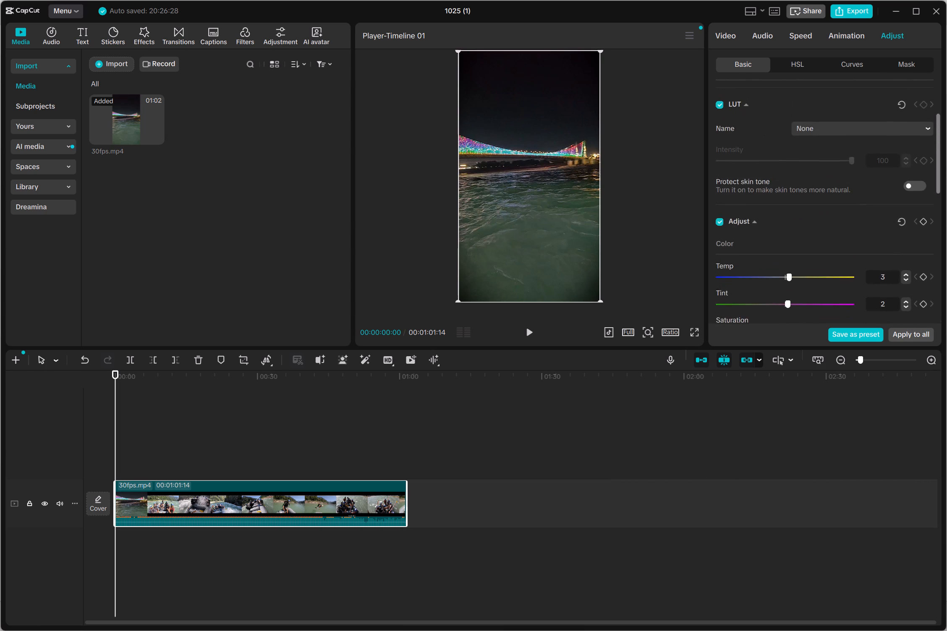
Examine the Auto adjust, Color match, Color correction and LUT options available for the 30fps.mp4 clip.
scroll(834, 203, up, 6)
scroll(814, 179, down, 1)
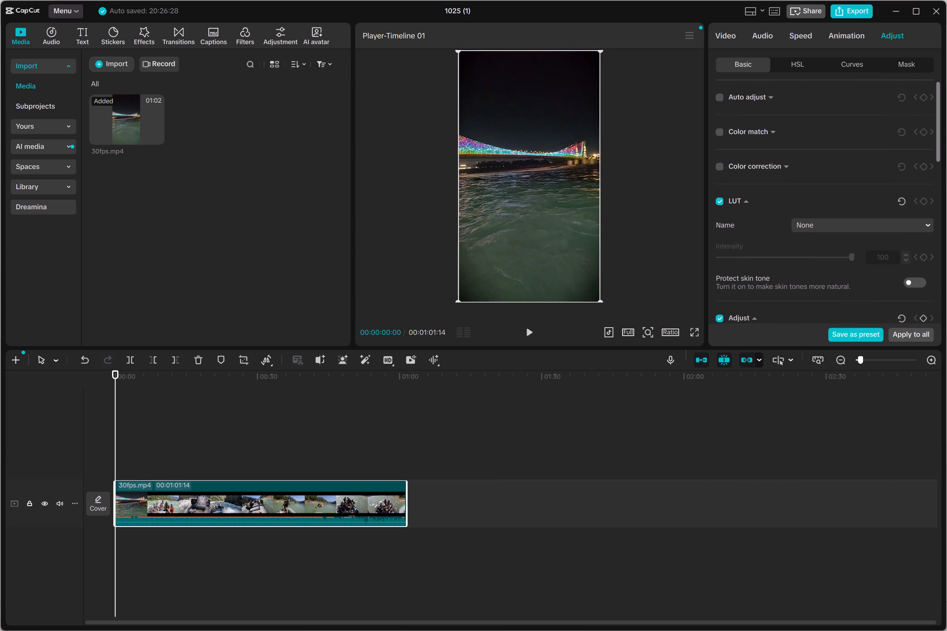
scroll(814, 179, down, 3)
scroll(814, 179, up, 8)
click(777, 105)
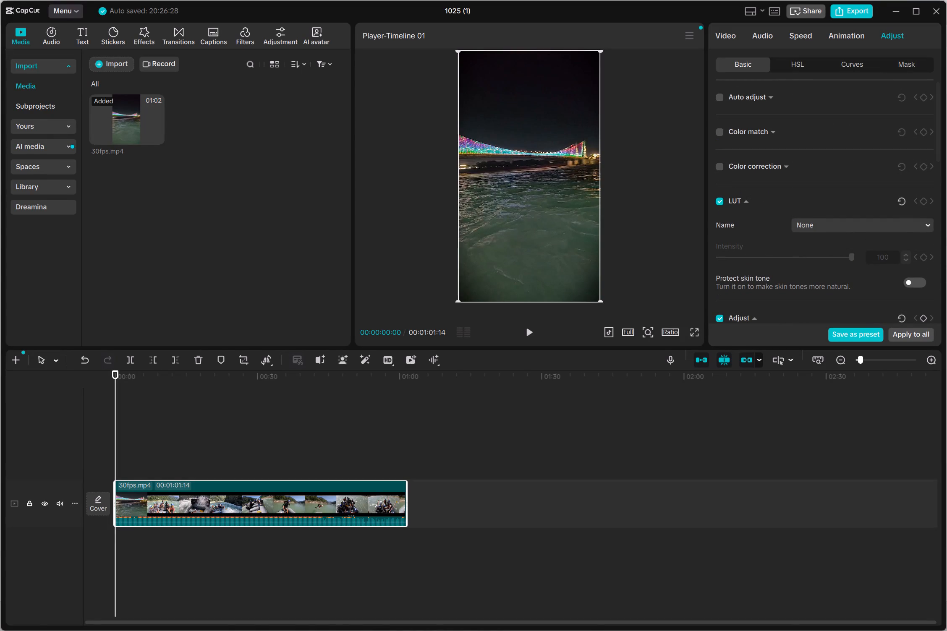
click(769, 134)
click(769, 134)
click(774, 167)
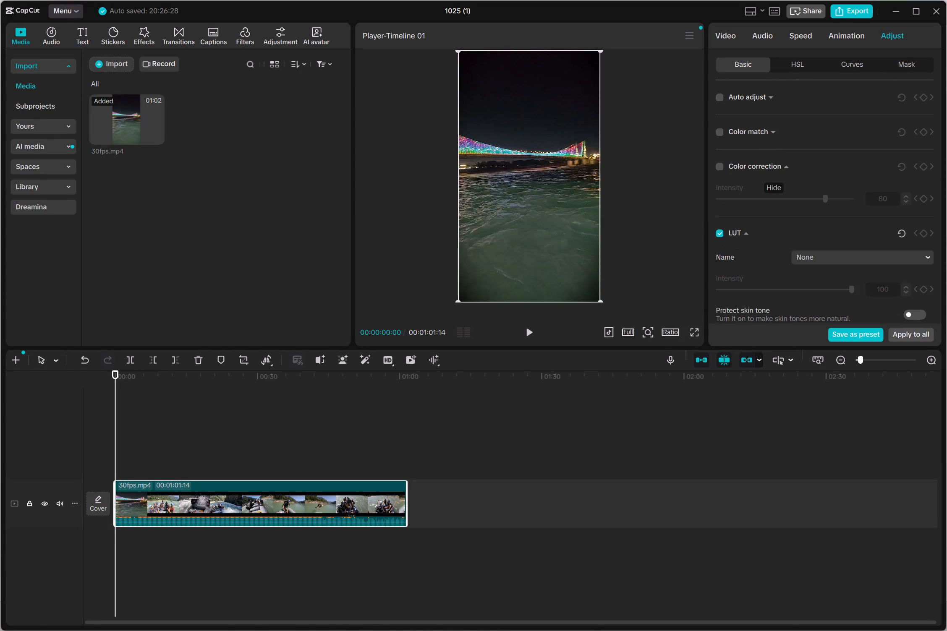
click(774, 167)
click(789, 165)
Check the color, lightness and effects values of the 30fps.mp4 clip, from Temp through Vignette.
scroll(790, 165, down, 12)
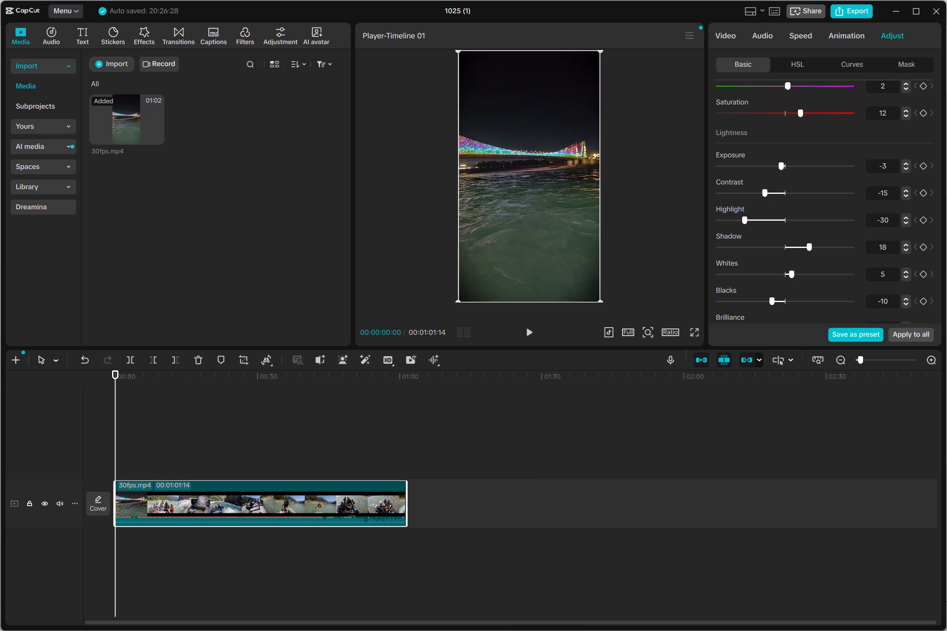
scroll(749, 179, up, 4)
scroll(749, 179, down, 2)
scroll(747, 181, up, 1)
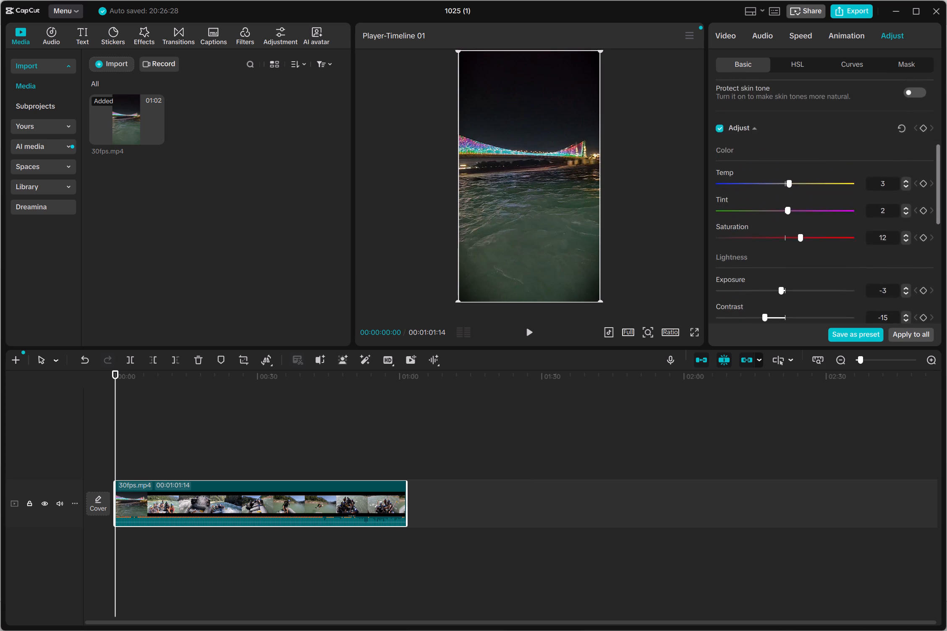
scroll(747, 181, down, 1)
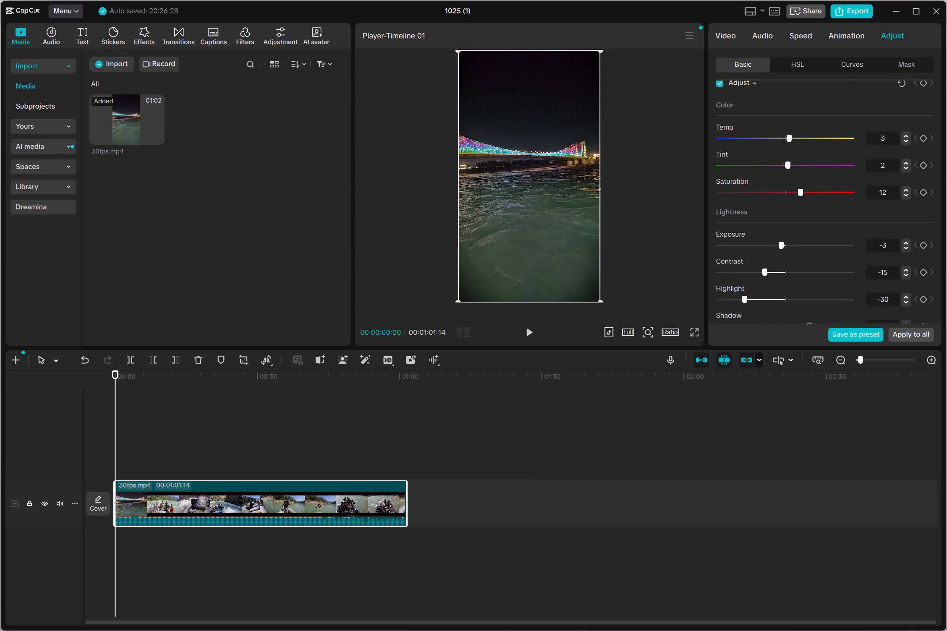
scroll(753, 180, down, 1)
scroll(753, 180, up, 1)
scroll(754, 179, down, 4)
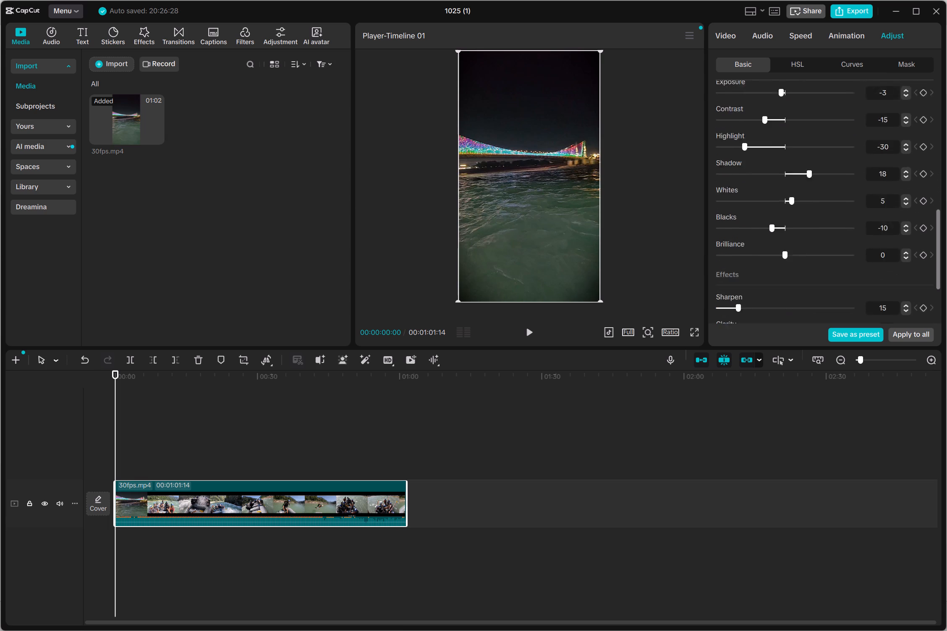
scroll(754, 180, down, 2)
scroll(754, 180, up, 1)
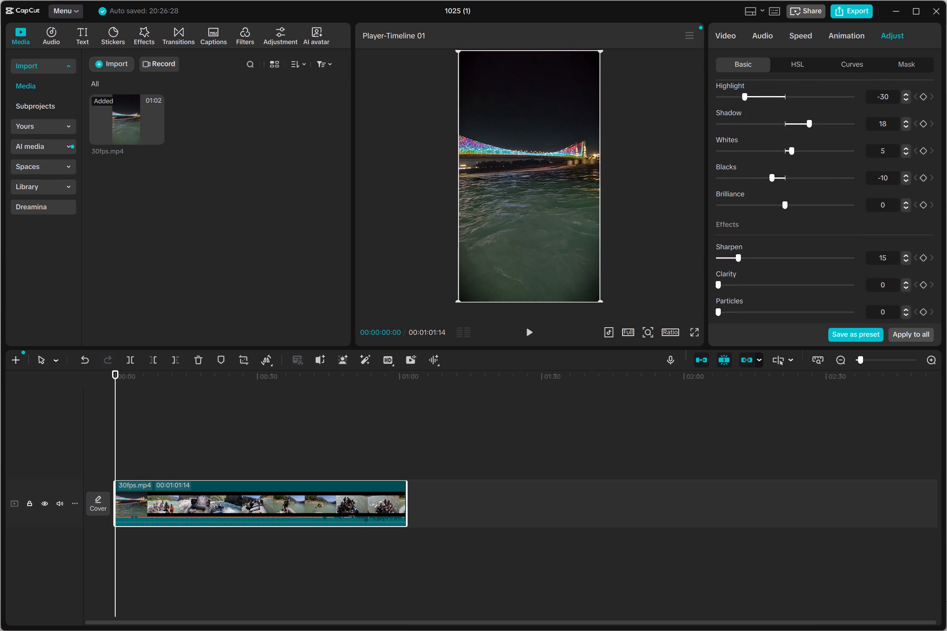
scroll(753, 180, down, 8)
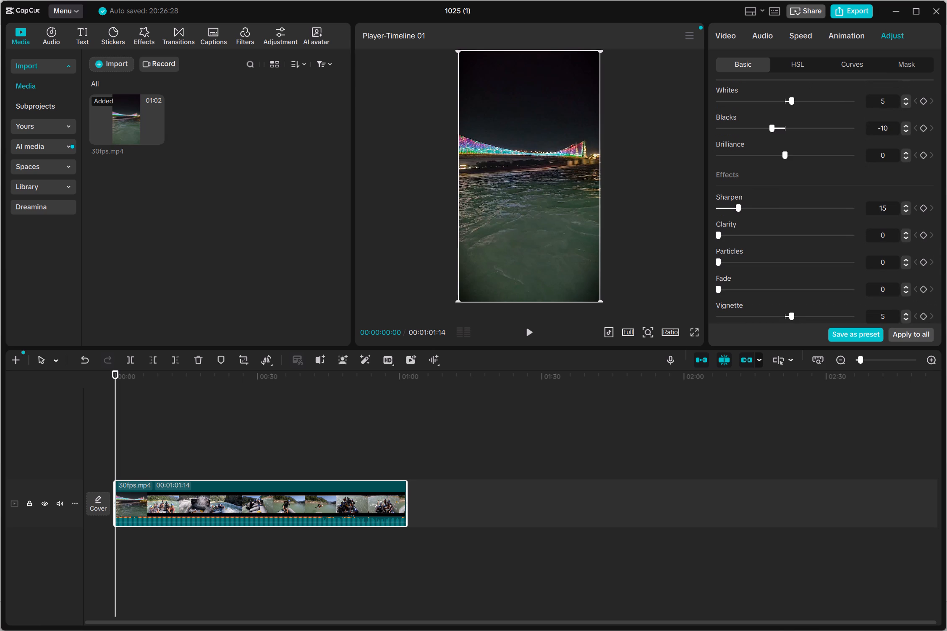
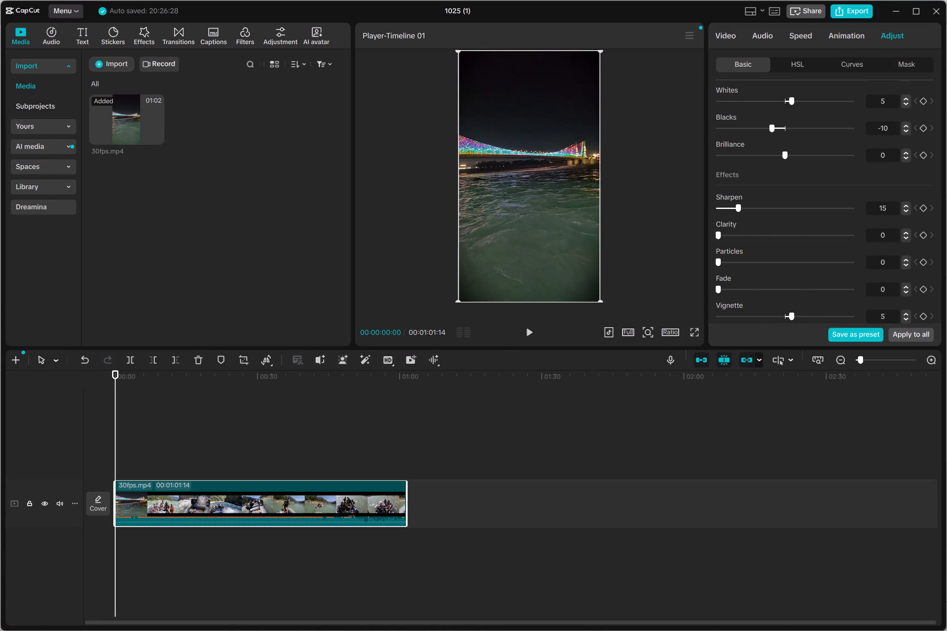
Preview the corrected 30fps.mp4 video in full screen, then return the playhead to the start of the timeline.
click(701, 328)
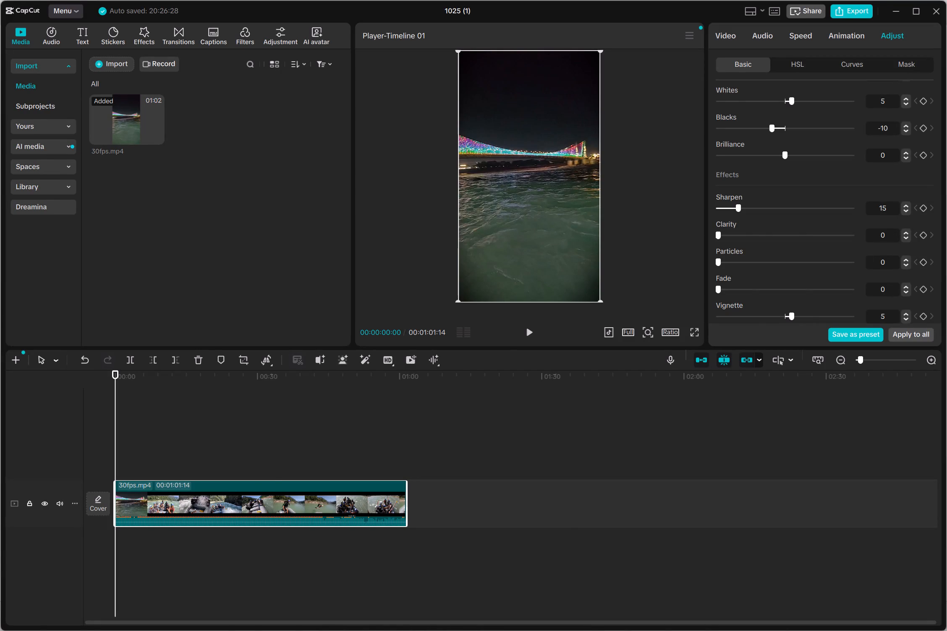
click(697, 329)
click(309, 573)
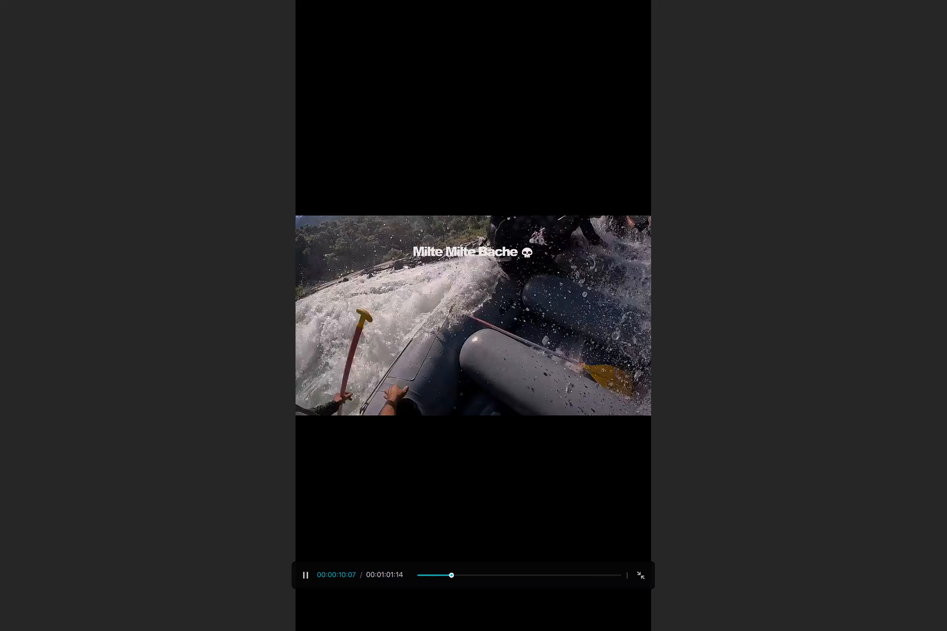
click(309, 573)
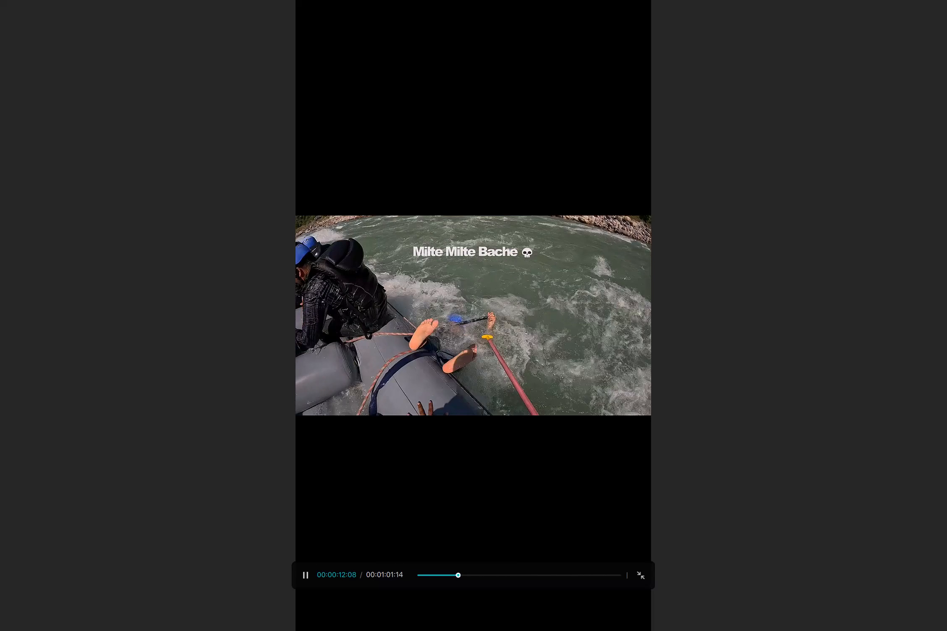
click(309, 573)
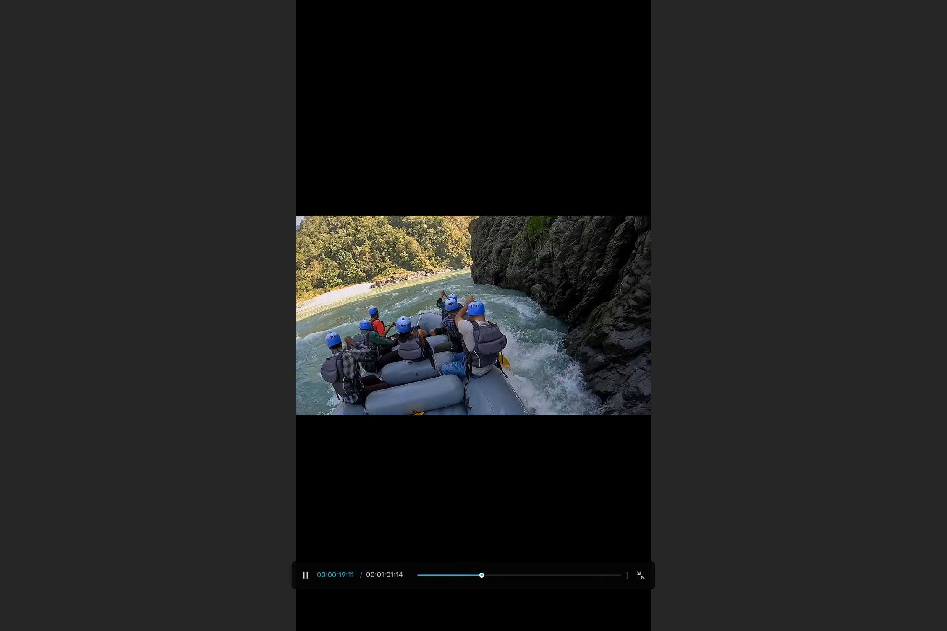
click(309, 573)
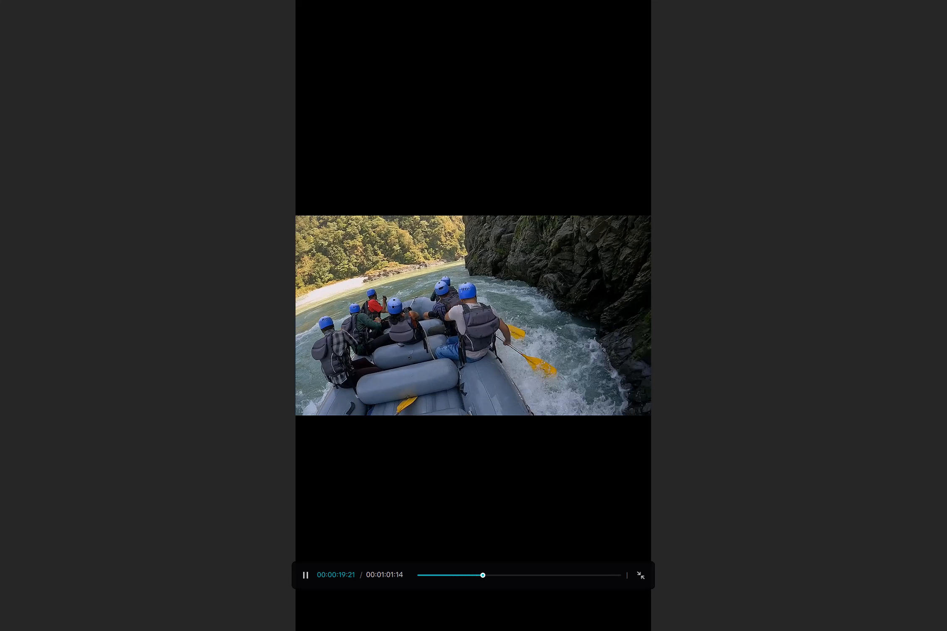
key(Escape)
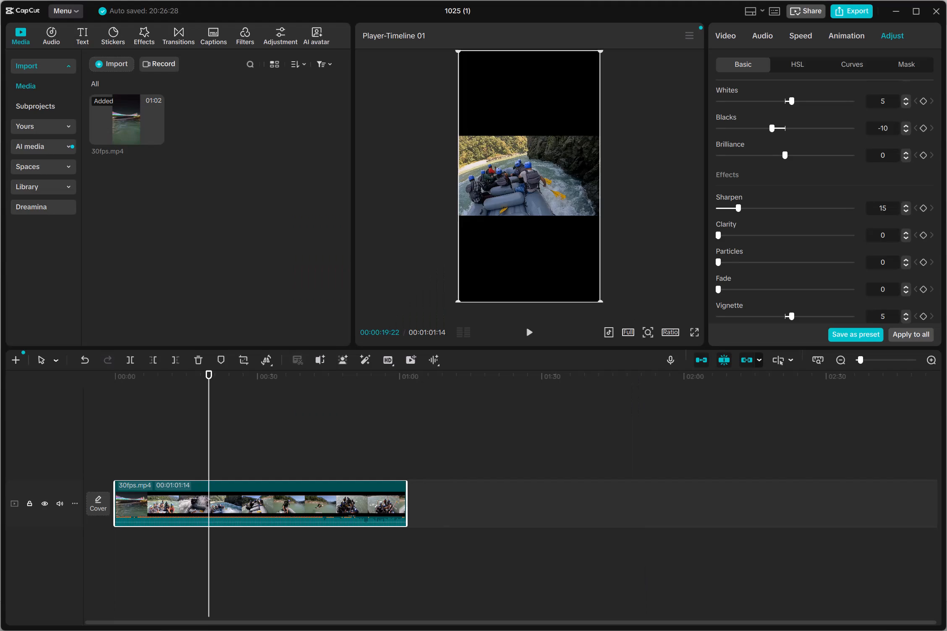
scroll(414, 329, up, 5)
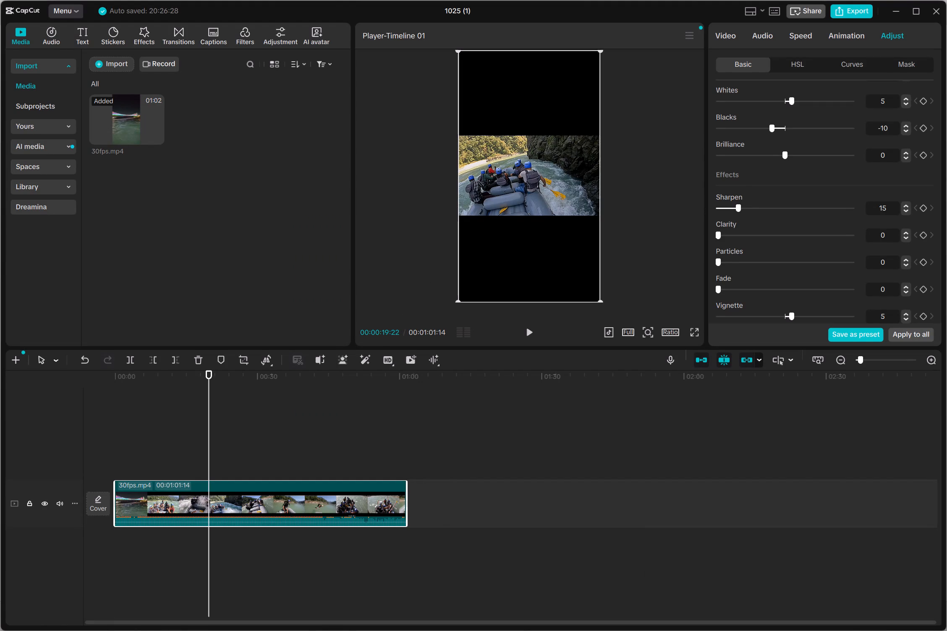
drag(374, 428, 476, 423)
double_click(105, 400)
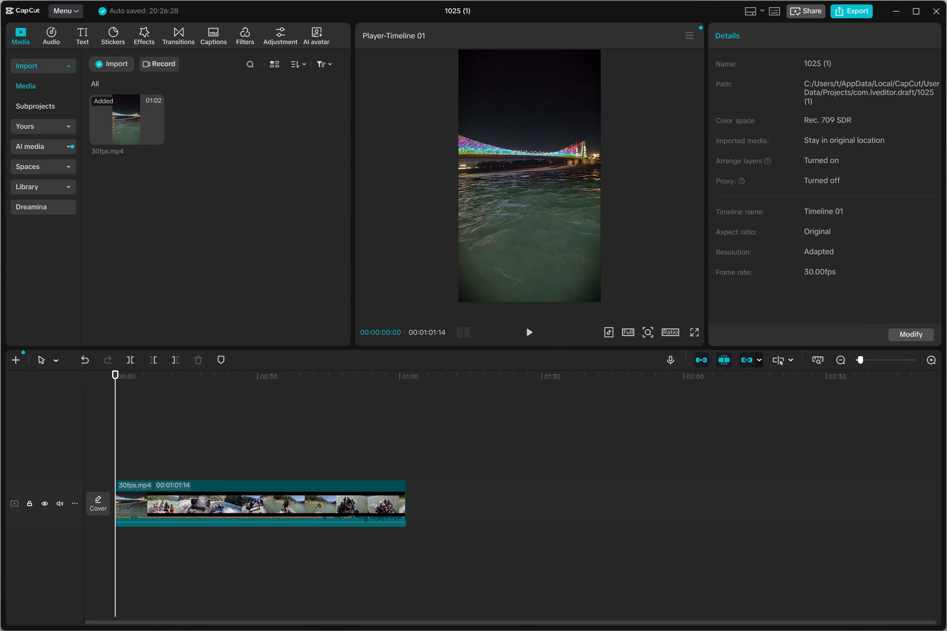
Raise the brilliance of the 30fps.mp4 clip to 8 in its basic lightness adjustments.
click(180, 498)
scroll(821, 185, down, 7)
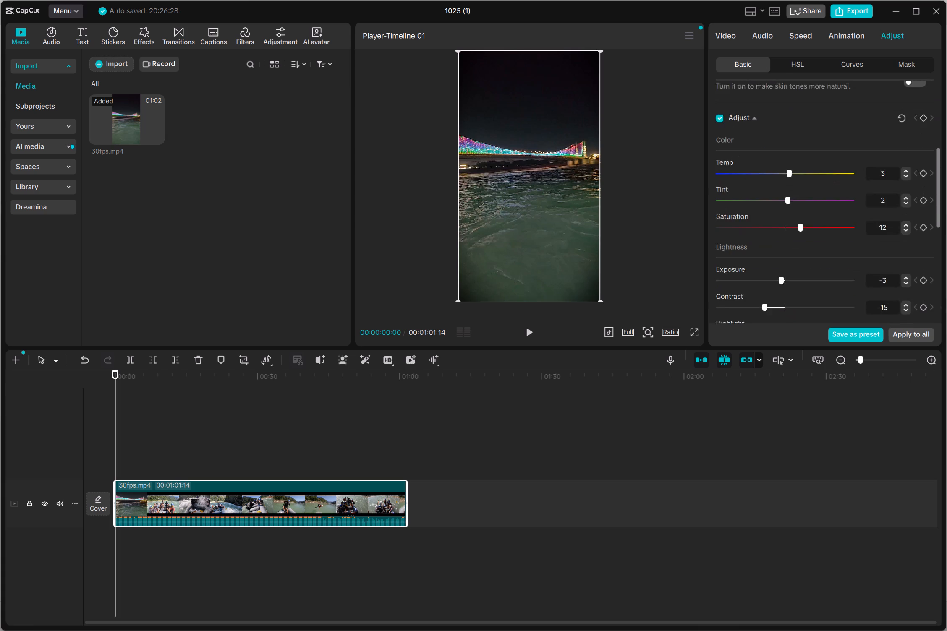
scroll(824, 180, down, 1)
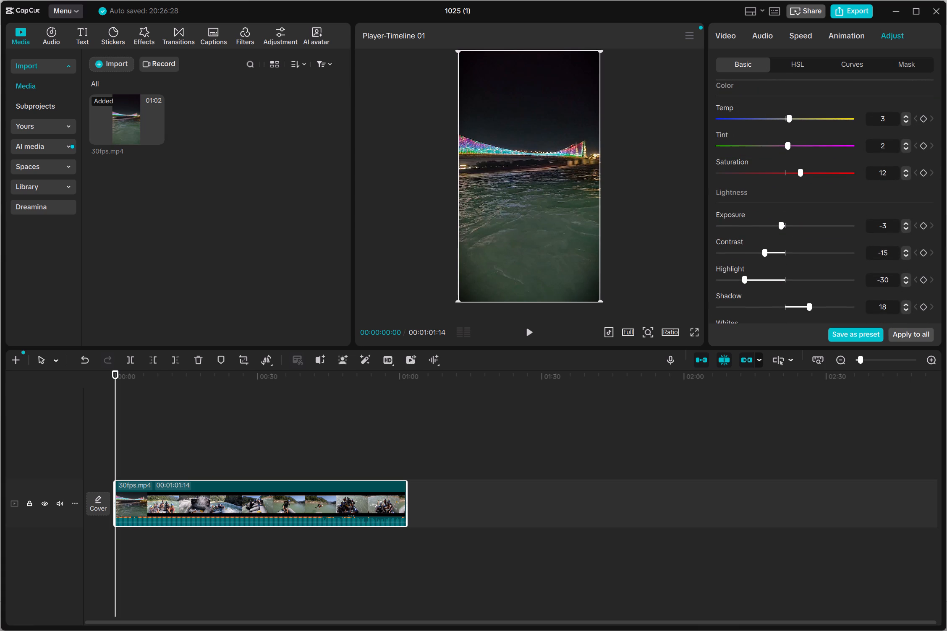
scroll(824, 183, down, 1)
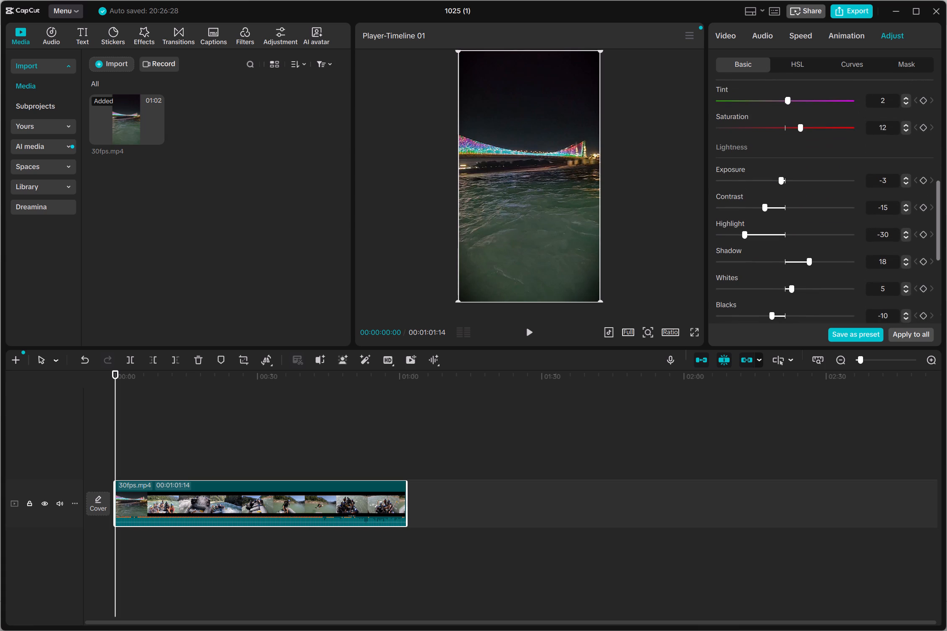
scroll(824, 186, down, 1)
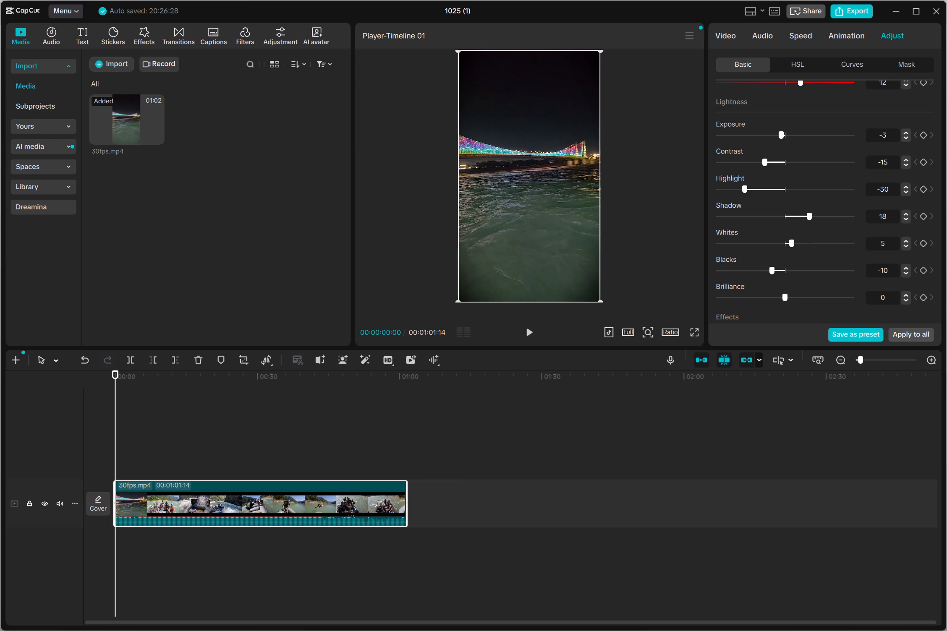
triple_click(904, 294)
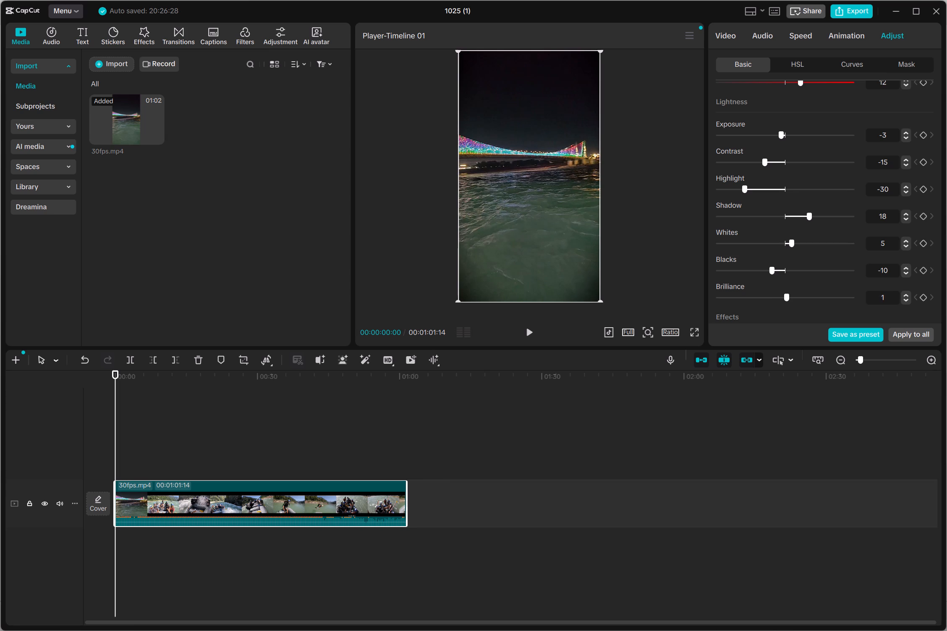
triple_click(904, 294)
click(904, 294)
click(904, 294)
Raise the clarity effect of the 30fps.mp4 clip to 5.
scroll(865, 235, down, 2)
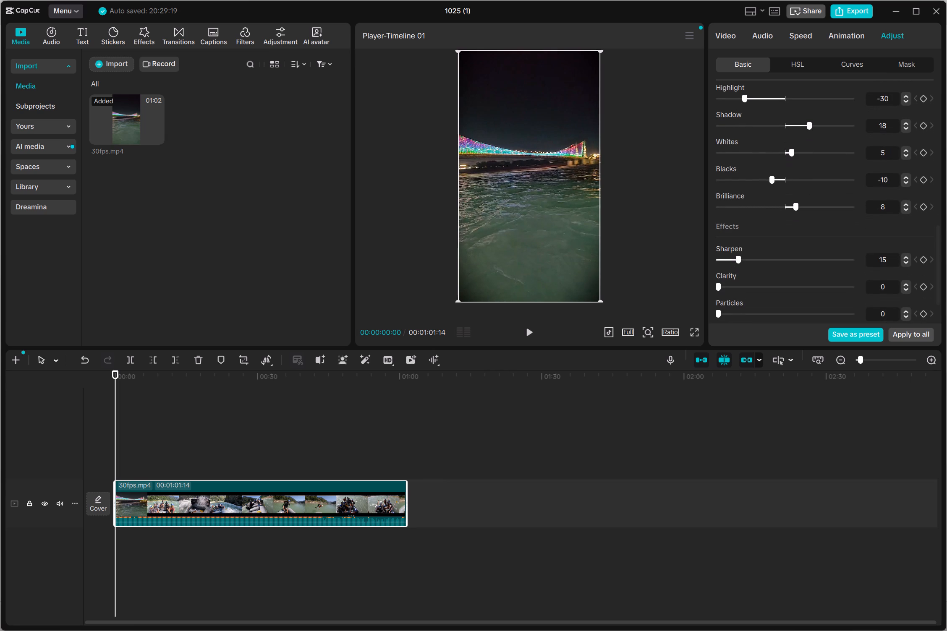
scroll(865, 235, down, 1)
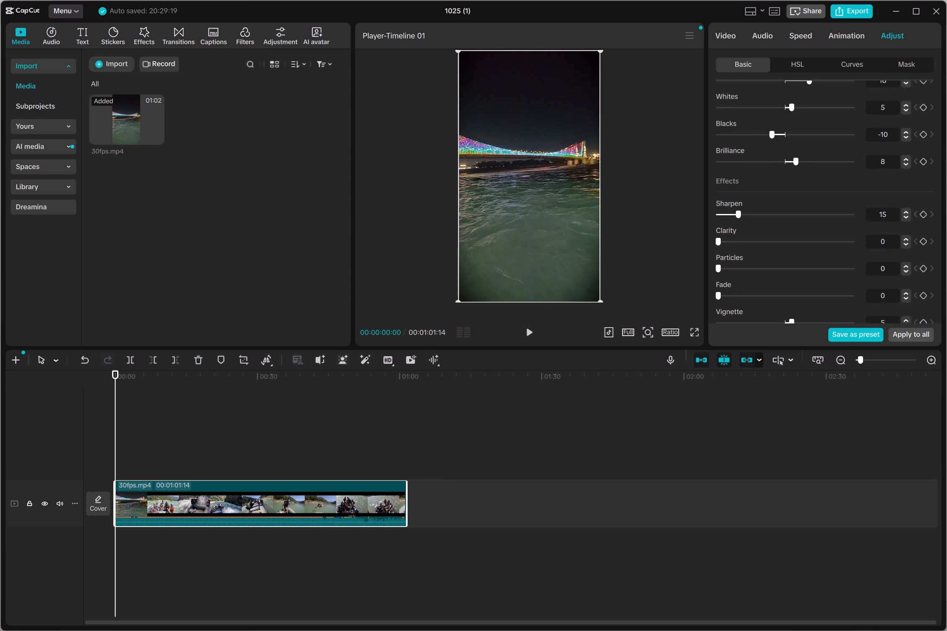
triple_click(906, 237)
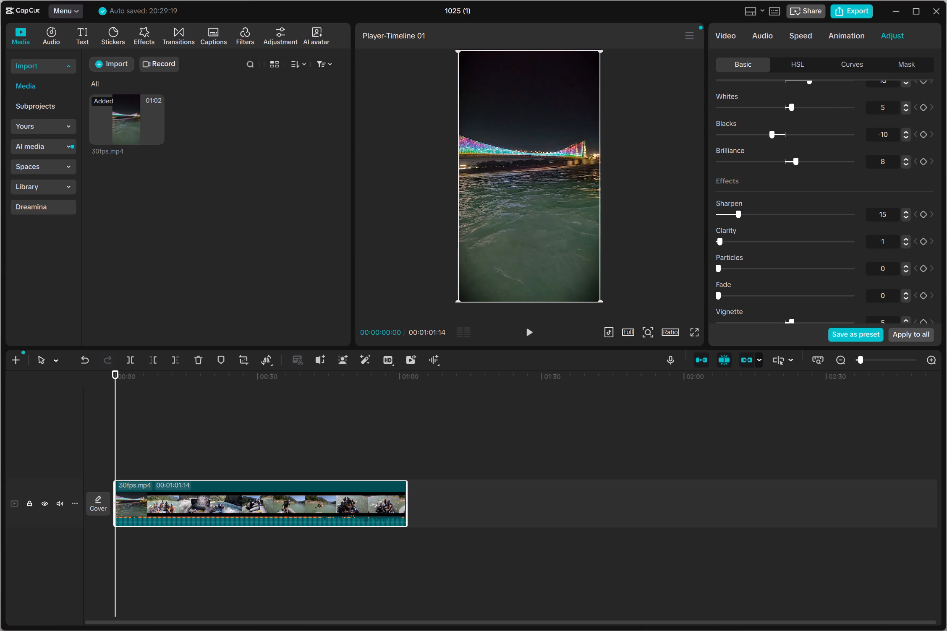
double_click(906, 237)
Set the saturation of the red range to 5 in the HSL adjustments of the 30fps.mp4 clip.
scroll(875, 235, down, 2)
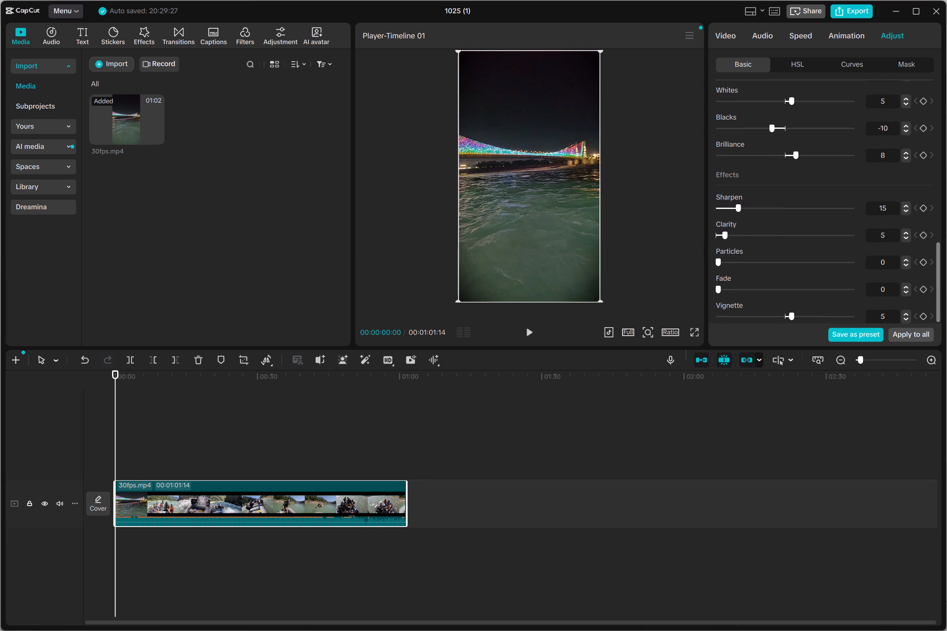
scroll(875, 235, down, 3)
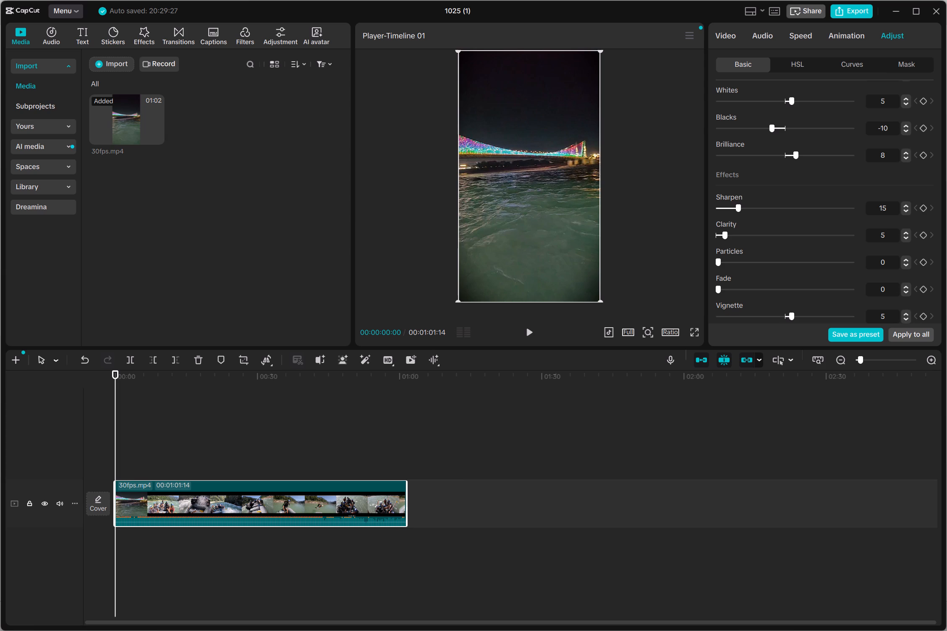
scroll(808, 161, up, 6)
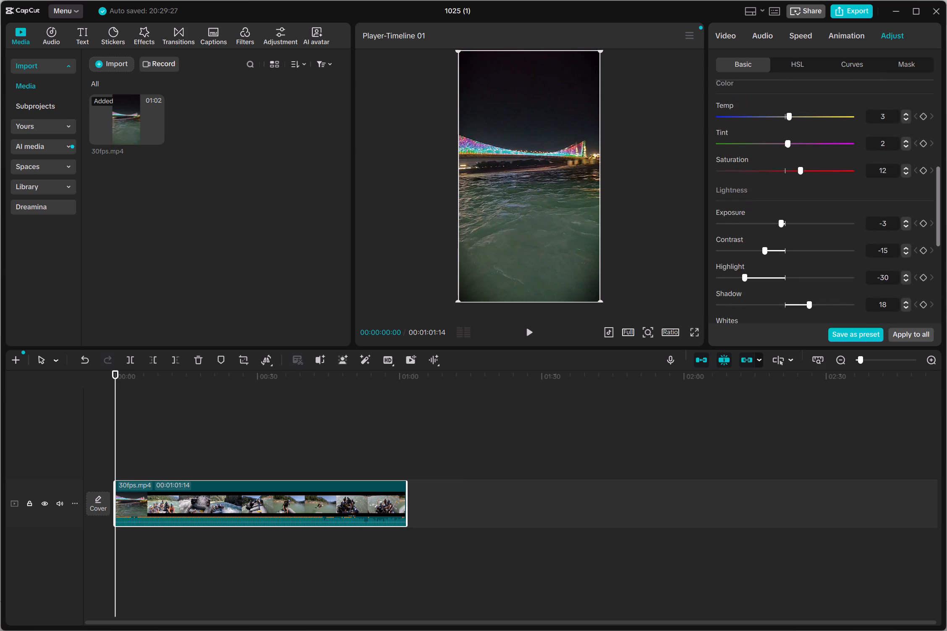
click(808, 61)
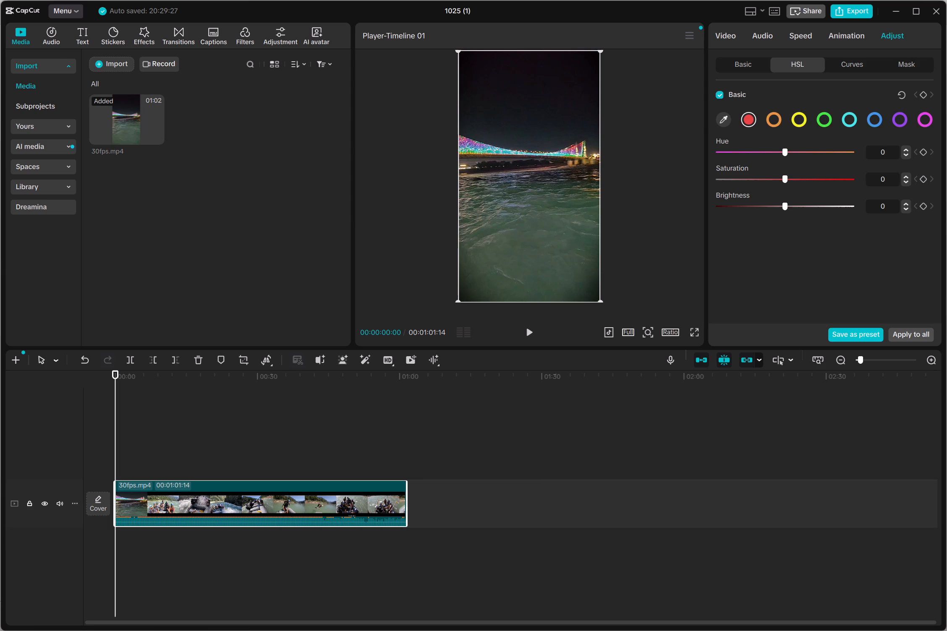
triple_click(906, 175)
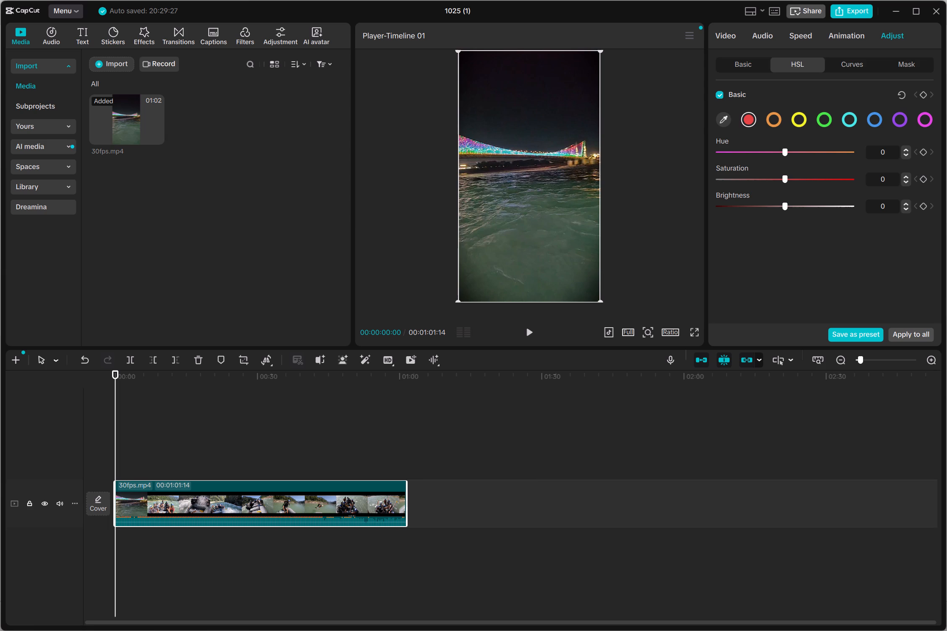
double_click(906, 175)
Set the orange range's HSL saturation to 5 and brightness to 3 for the 30fps.mp4 clip.
click(774, 117)
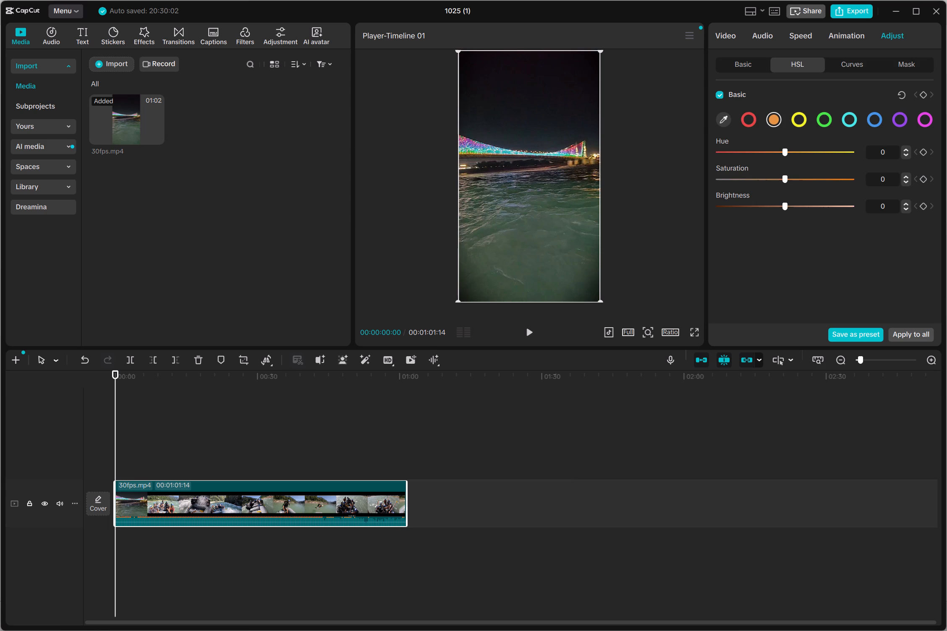
triple_click(908, 174)
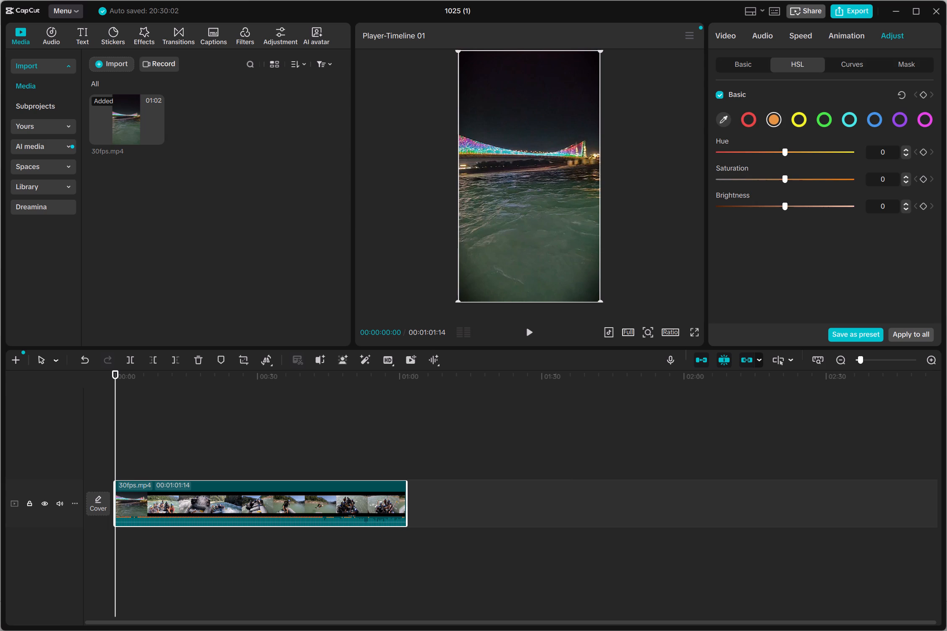
triple_click(906, 175)
double_click(906, 175)
triple_click(903, 202)
Set the yellow range's HSL hue to -5 and saturation to -5 for the 30fps.mp4 clip.
click(803, 121)
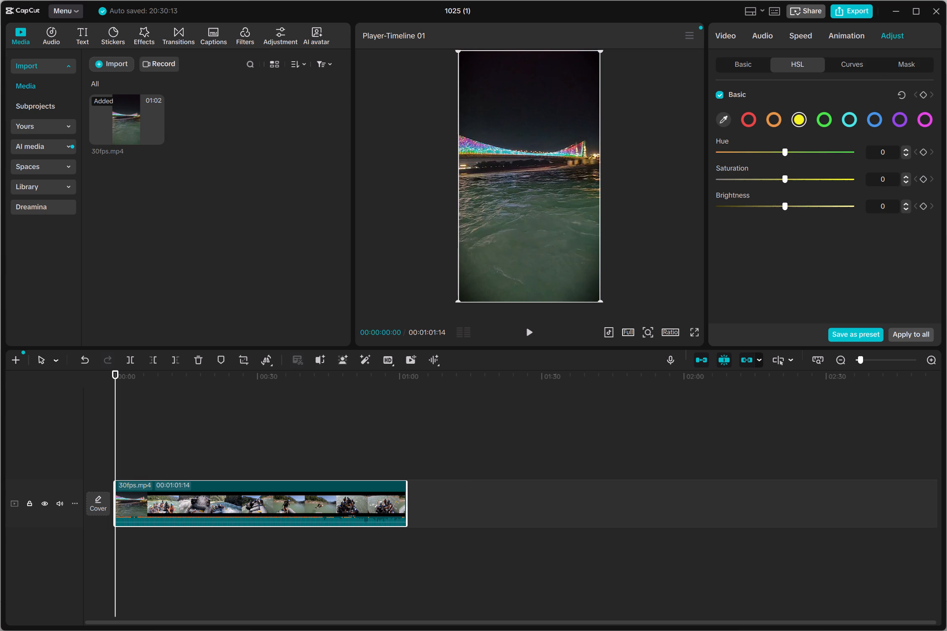
triple_click(904, 152)
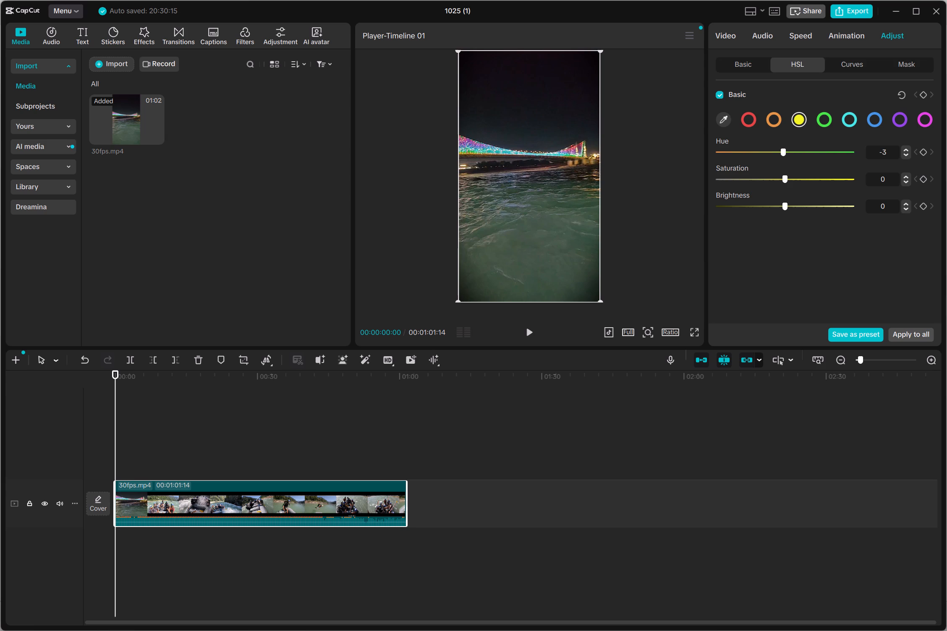
click(905, 154)
click(905, 154)
click(906, 184)
double_click(906, 184)
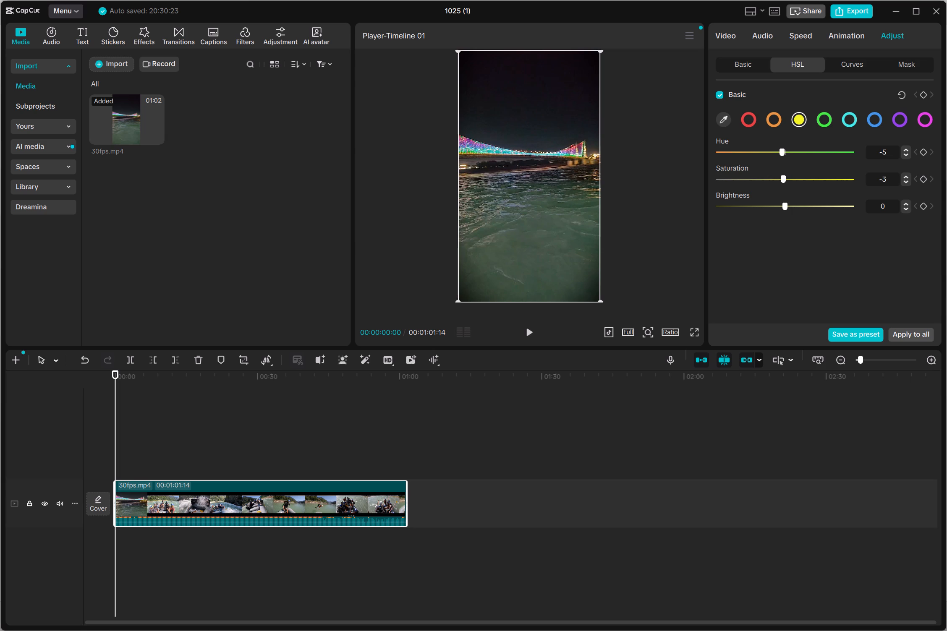
click(906, 184)
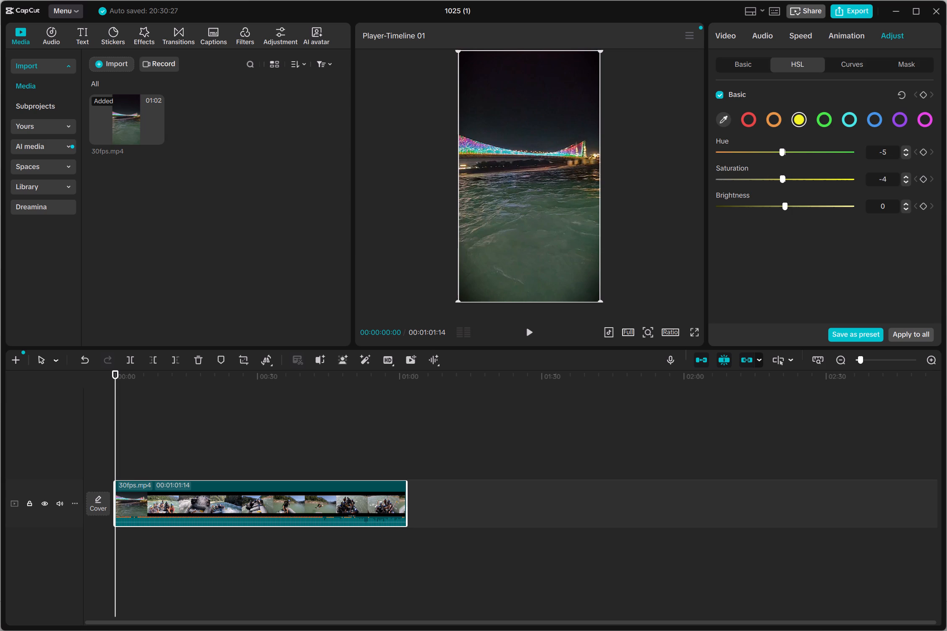
click(906, 184)
Set the yellow range's HSL brightness to 3 for the 30fps.mp4 clip.
triple_click(905, 203)
click(905, 203)
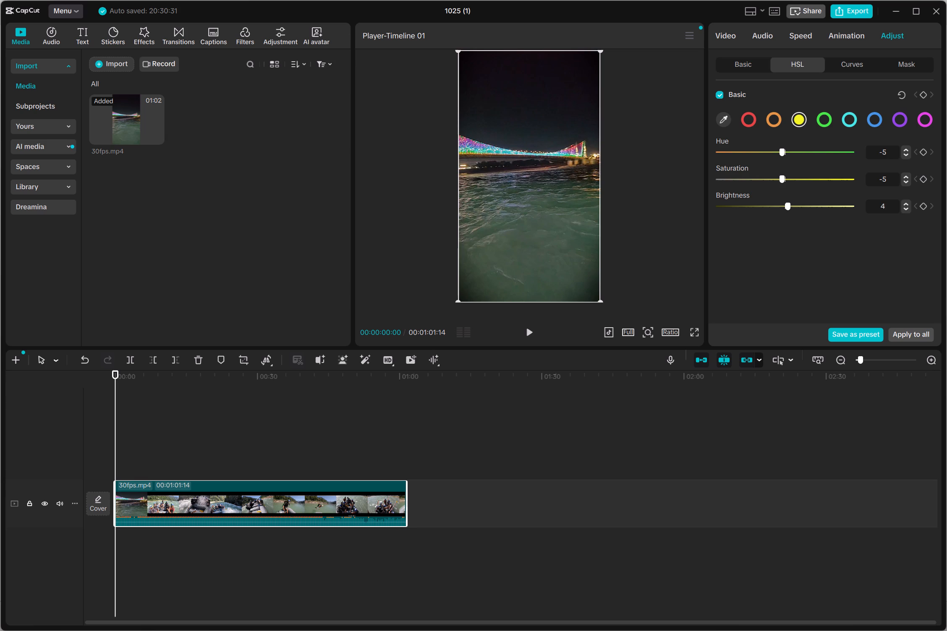
click(904, 210)
Set the green range's HSL hue to -5, saturation to 10 and brightness to -5 for the 30fps.mp4 clip.
click(821, 121)
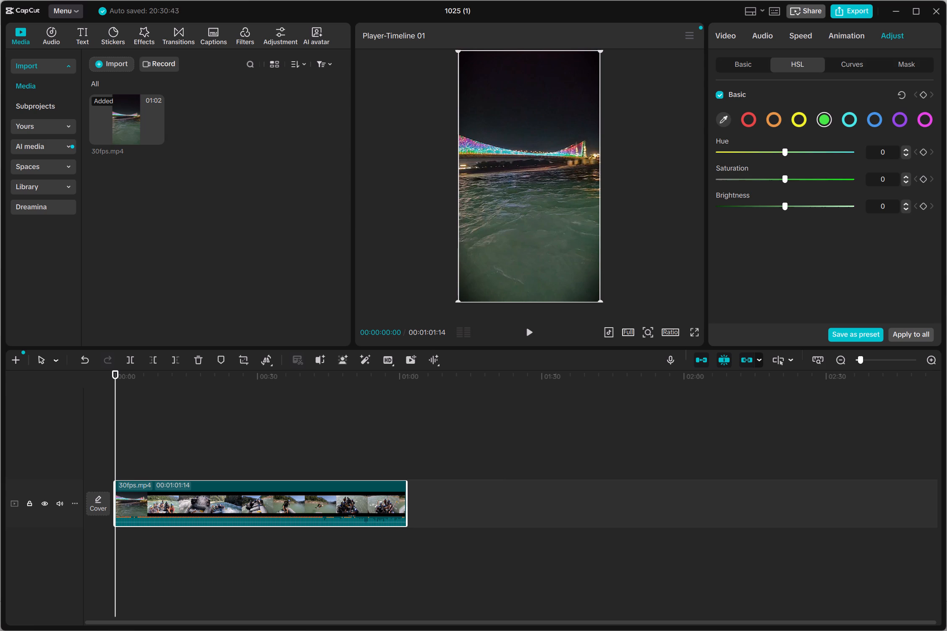
triple_click(908, 152)
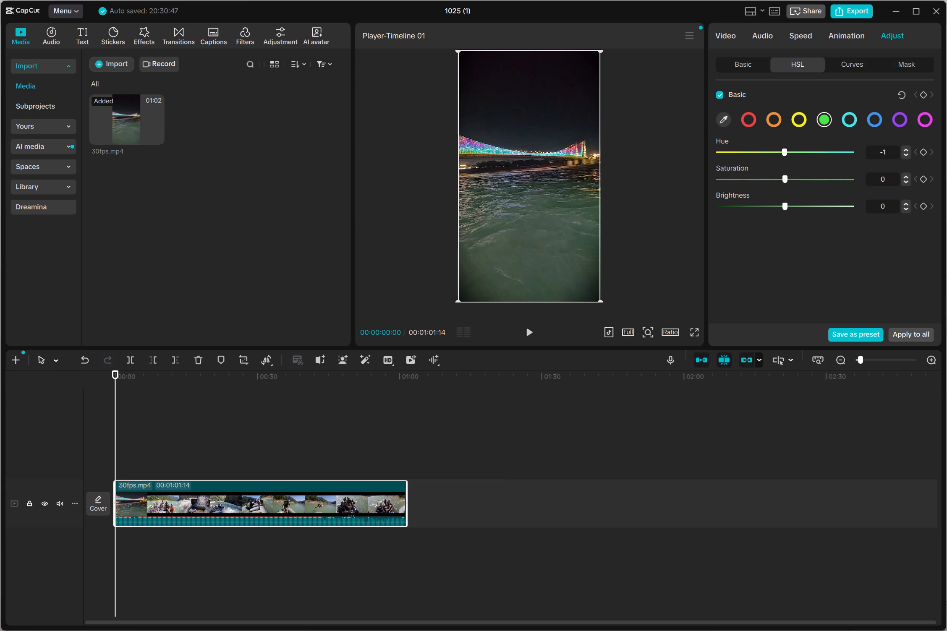
double_click(906, 152)
double_click(908, 175)
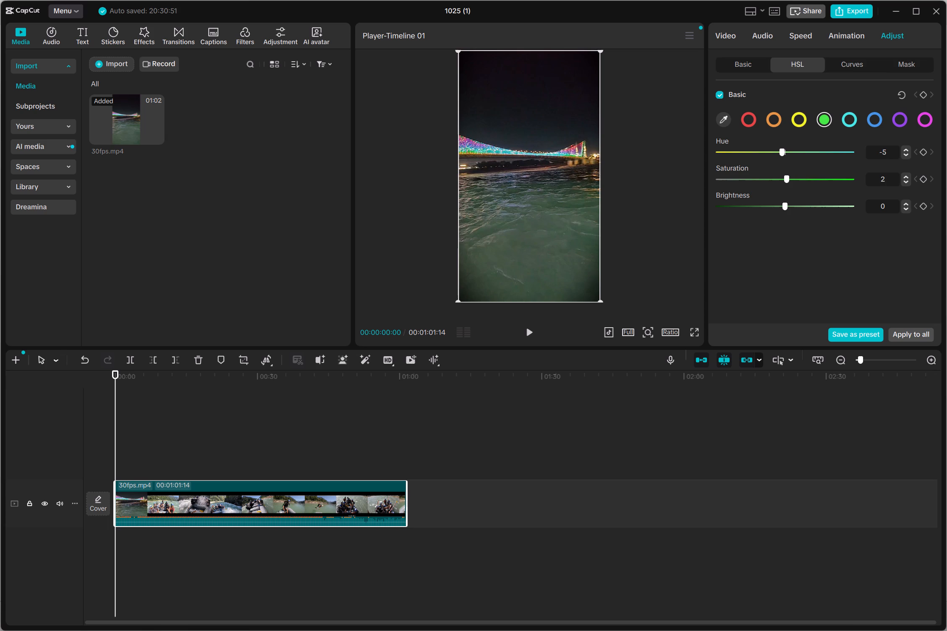
triple_click(908, 175)
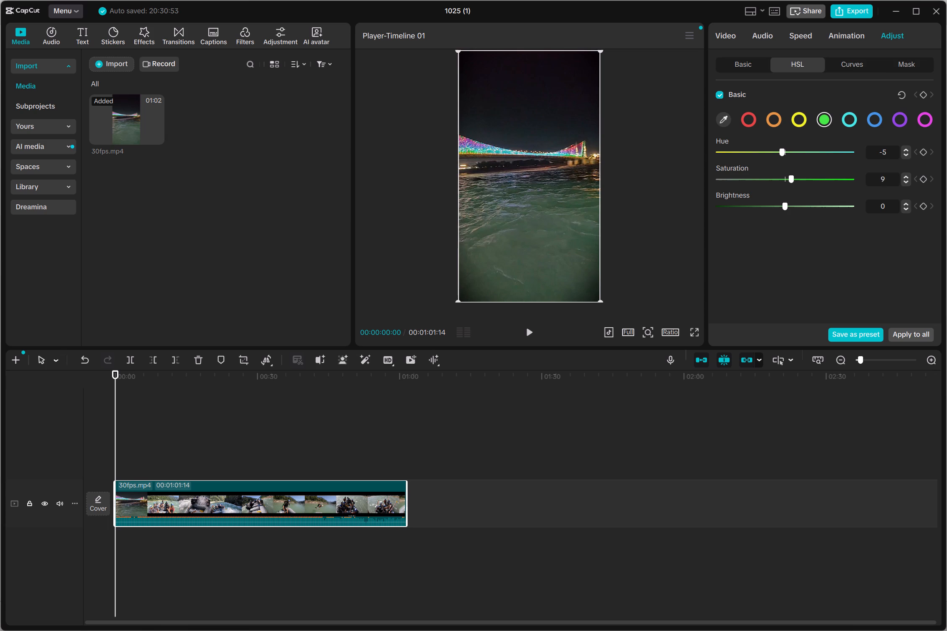
click(908, 175)
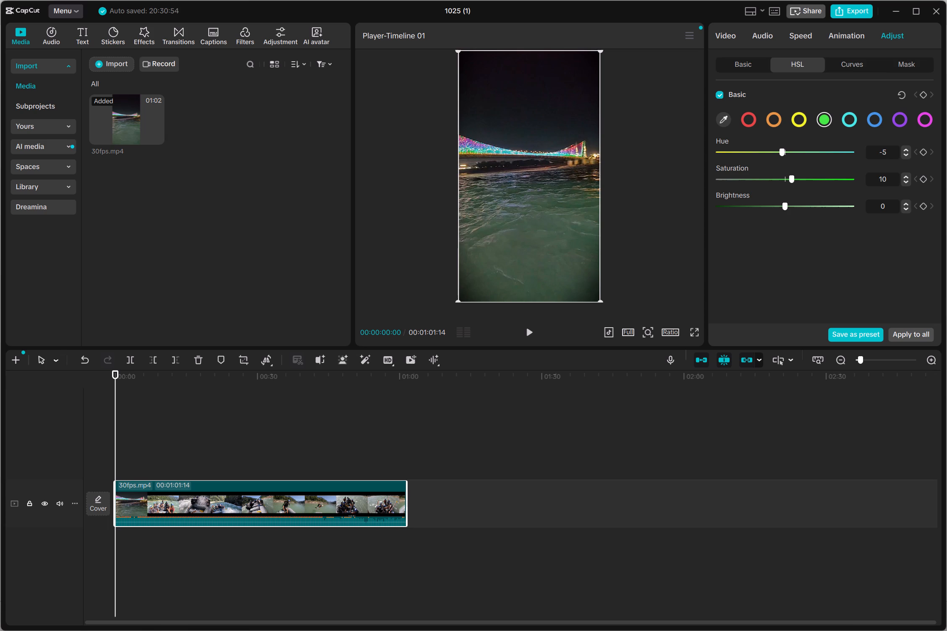
double_click(905, 209)
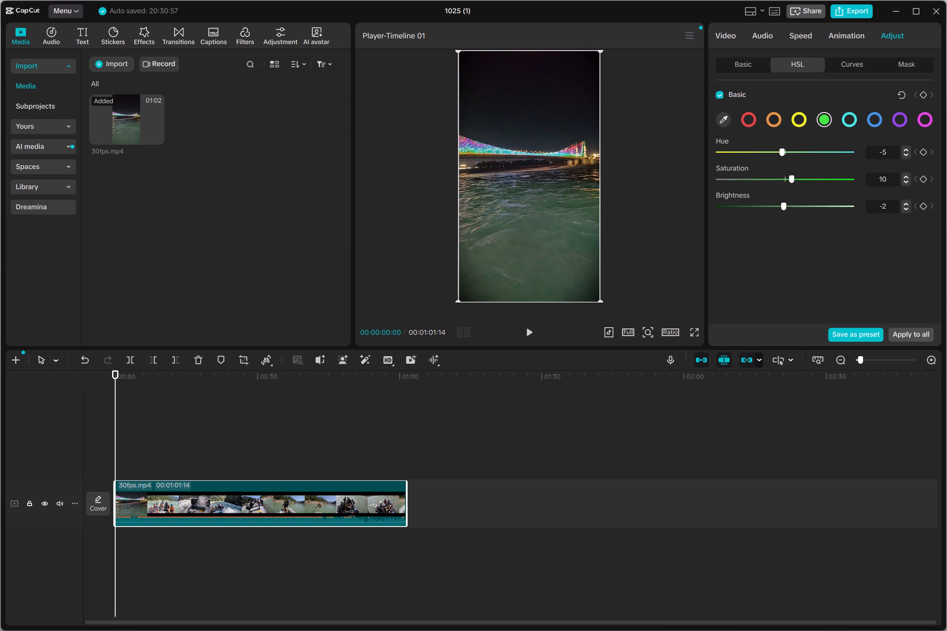
double_click(905, 209)
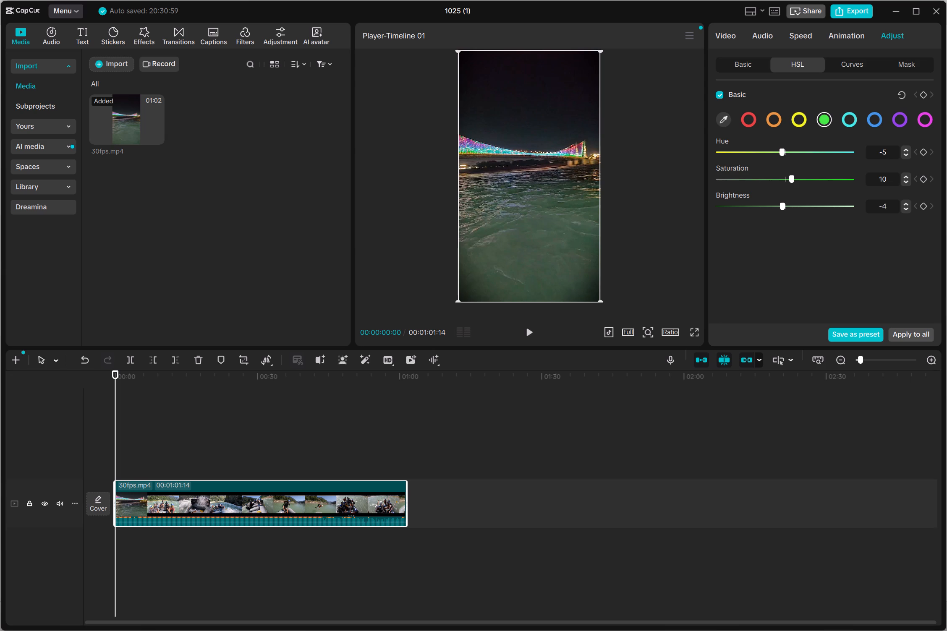
click(905, 209)
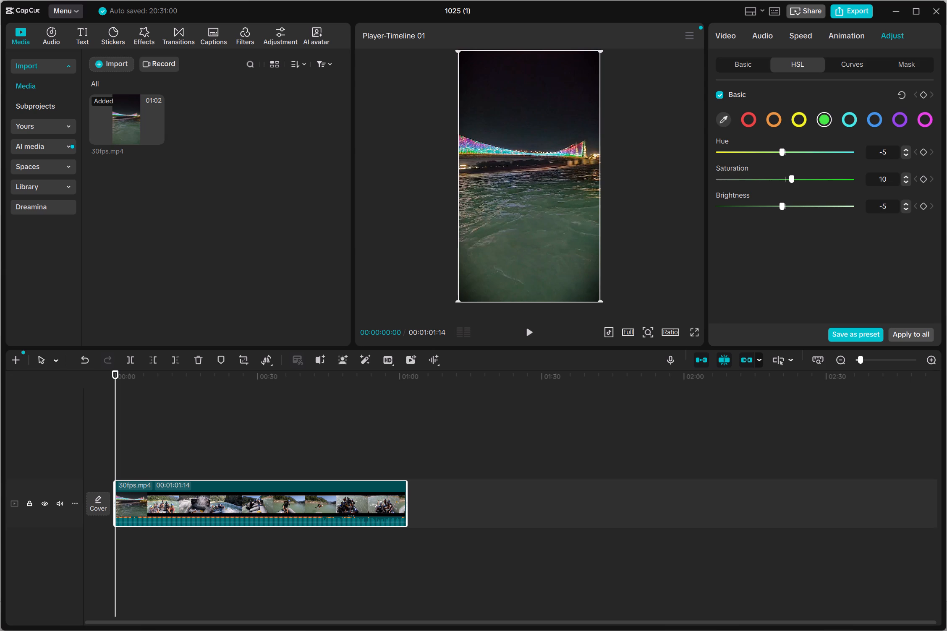
Set the cyan range's HSL hue to -5, saturation to 10 and brightness to -5 for the 30fps.mp4 clip.
click(856, 119)
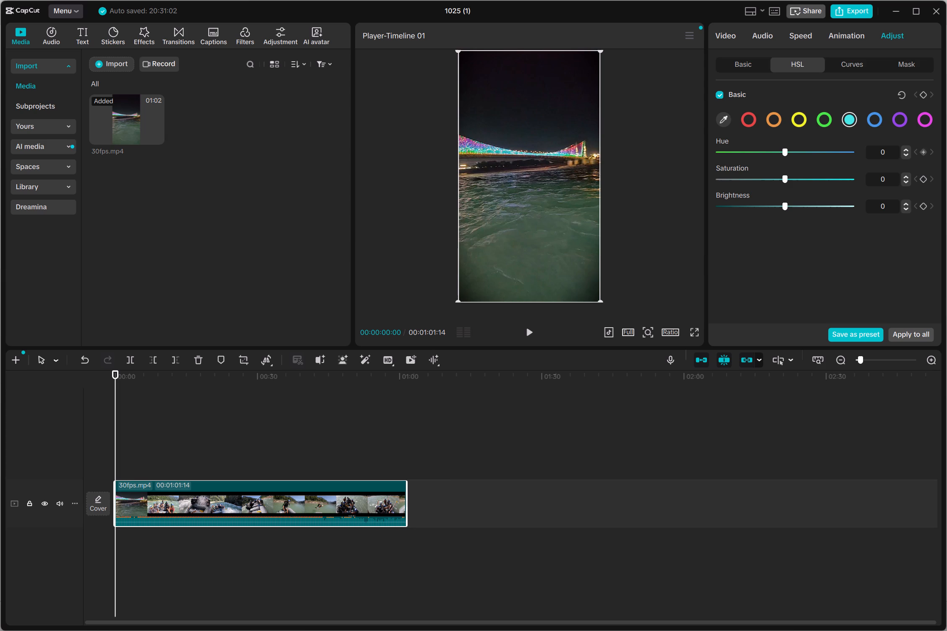
triple_click(908, 155)
triple_click(908, 155)
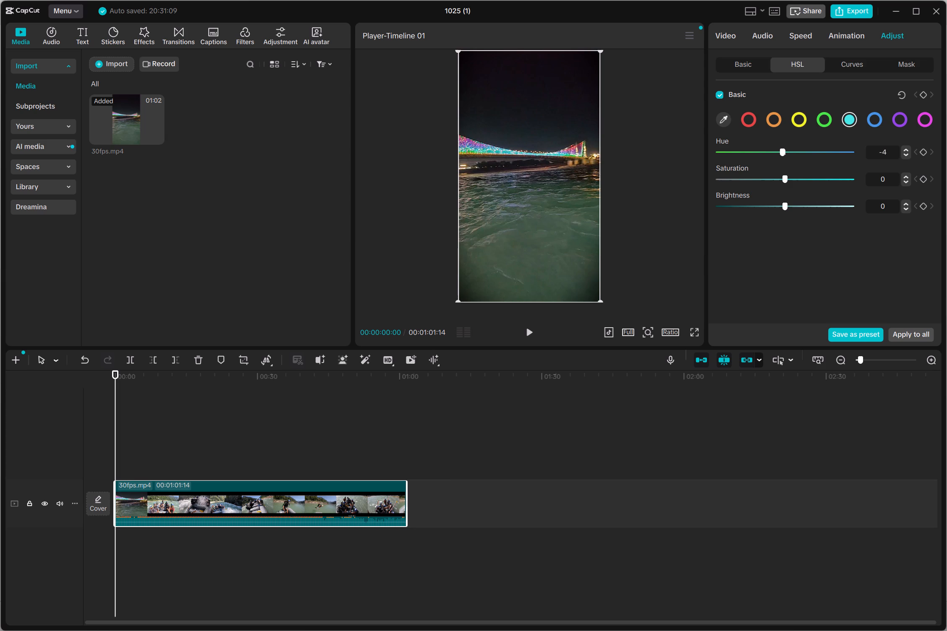
click(906, 146)
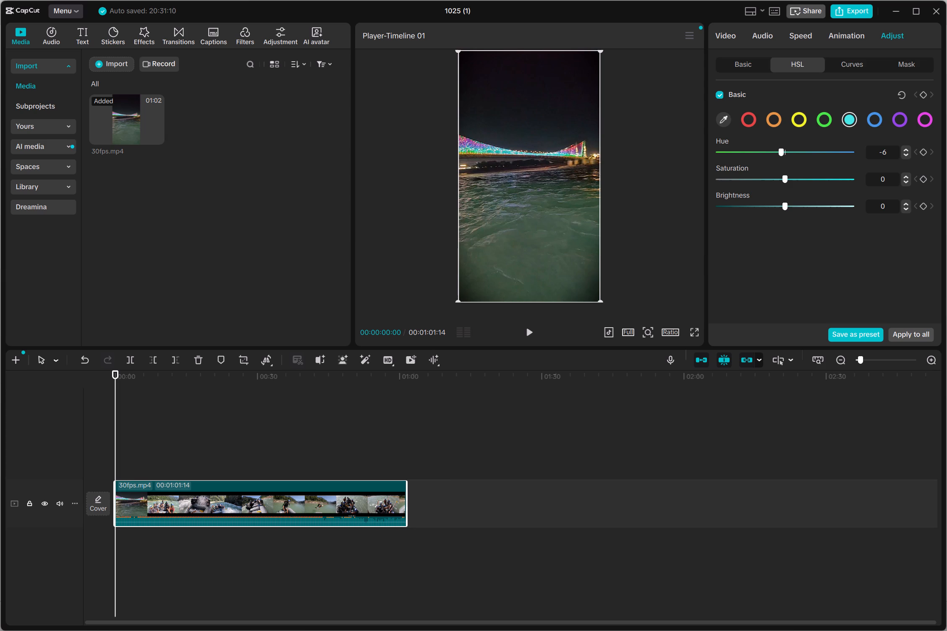
click(906, 150)
click(906, 177)
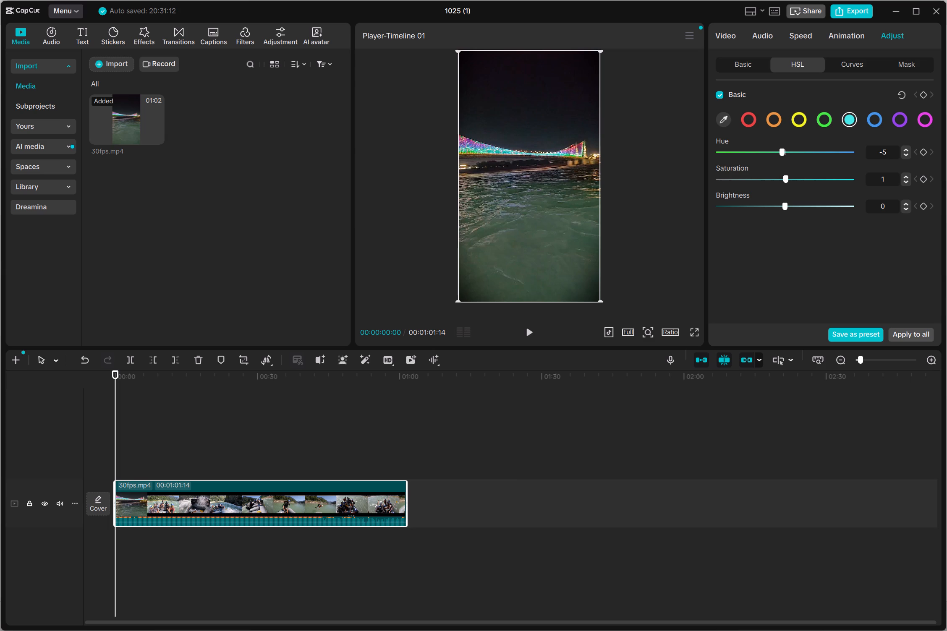
triple_click(906, 177)
triple_click(906, 177)
click(906, 177)
triple_click(906, 206)
click(905, 206)
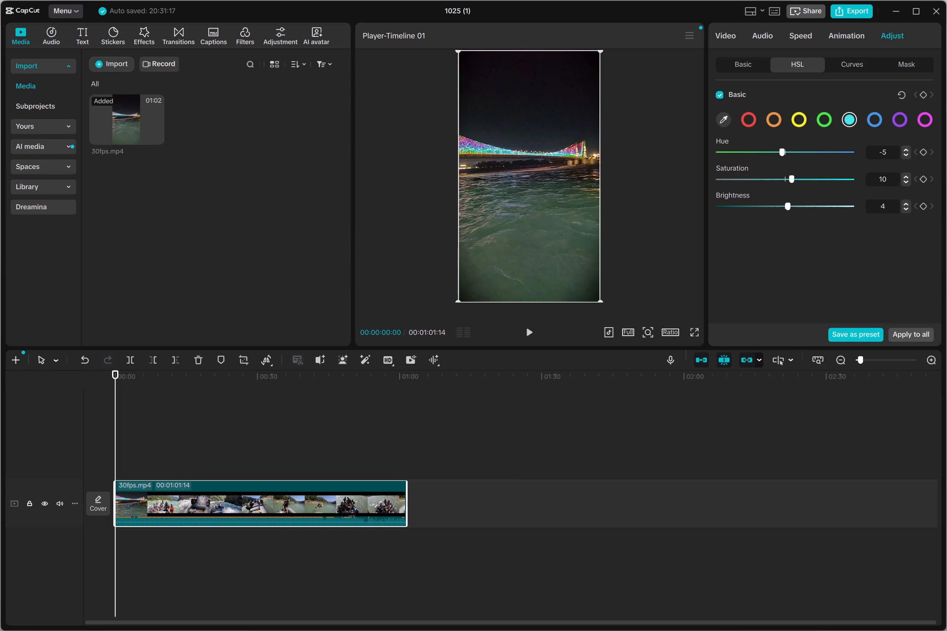
triple_click(906, 209)
triple_click(906, 209)
triple_click(906, 209)
Play the graded clip full screen from the start to review the colors, stopping at about 14 seconds on the rafting footage.
click(694, 335)
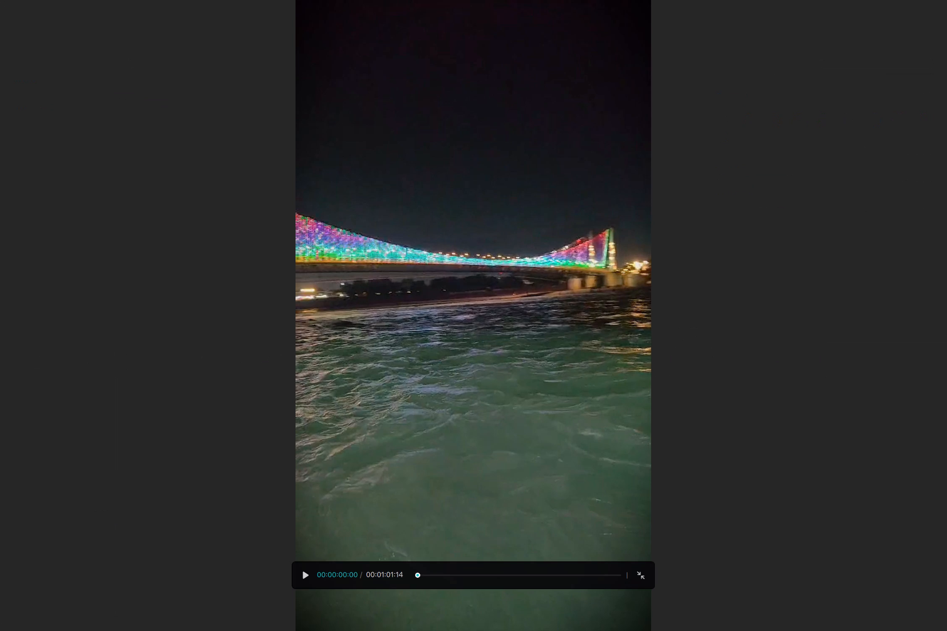
key(space)
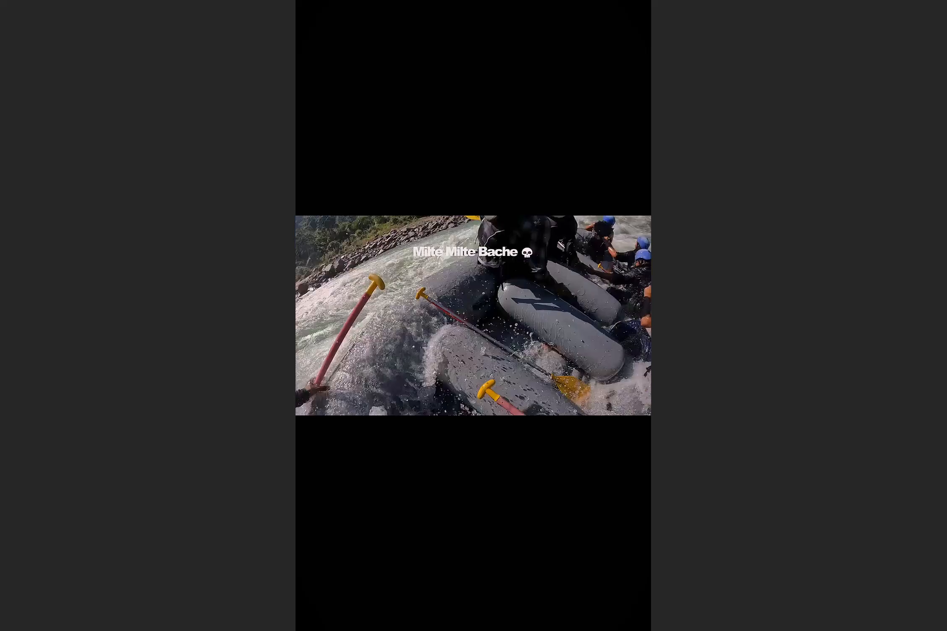
key(Escape)
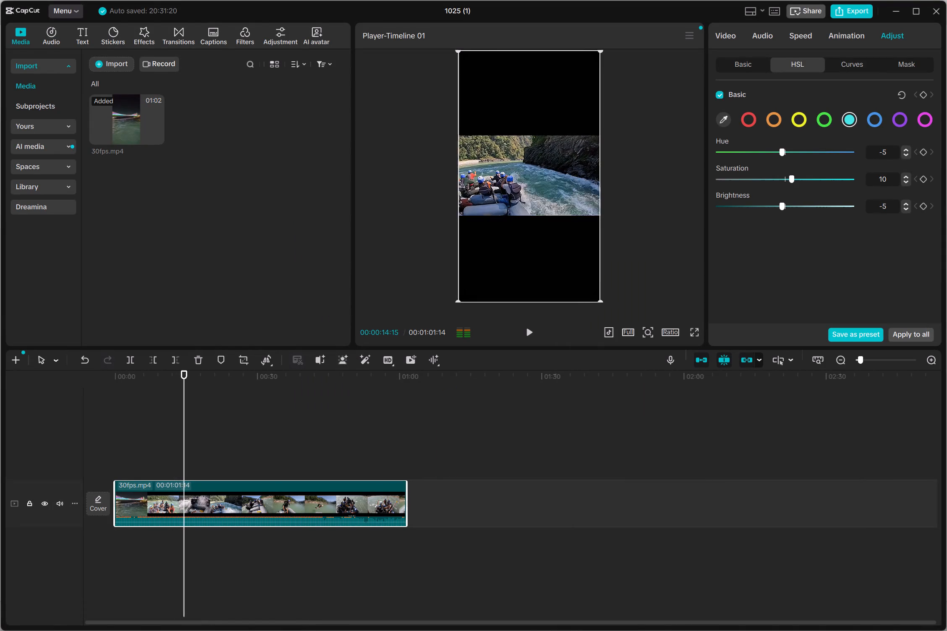
key(space)
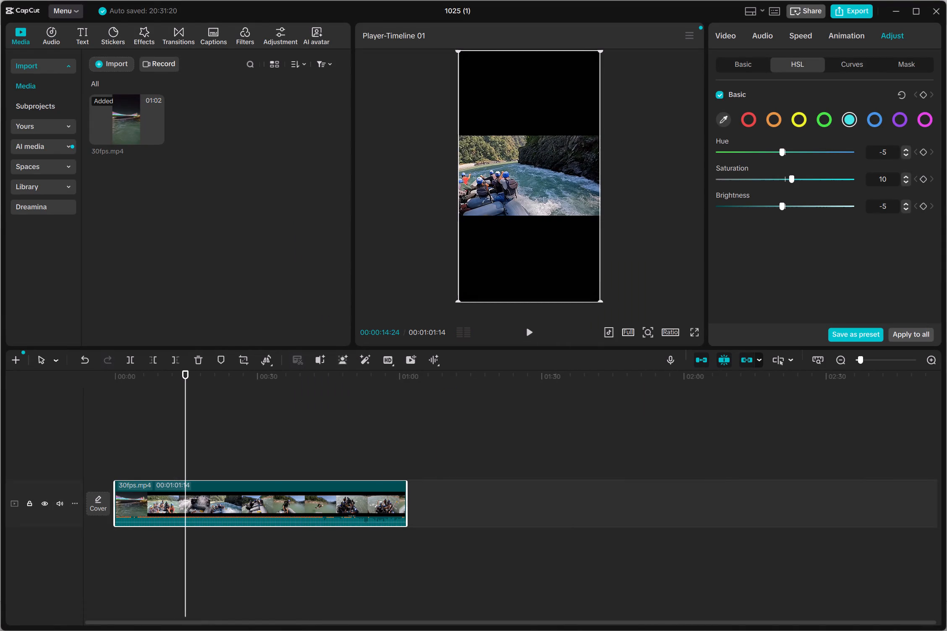
Set the blue range's HSL hue to -5, saturation to 10 and brightness to -5 for the 30fps.mp4 clip.
click(874, 124)
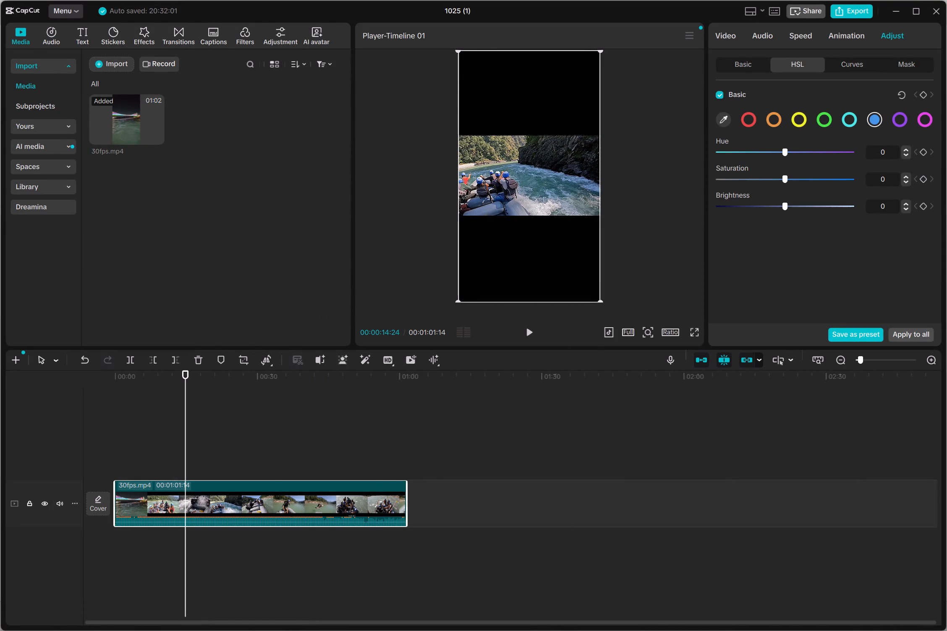
click(910, 149)
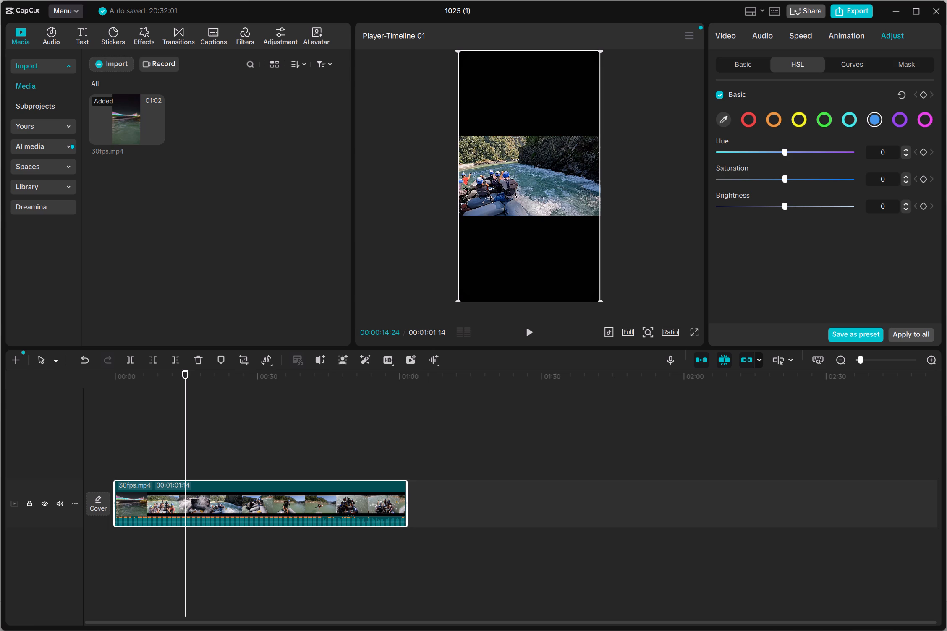
triple_click(907, 149)
click(907, 149)
triple_click(907, 151)
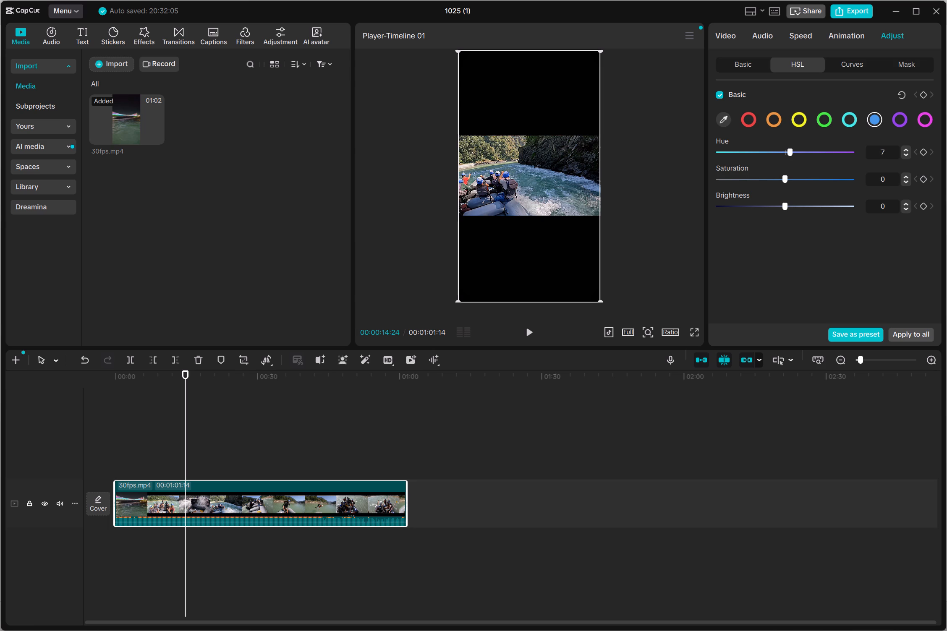
triple_click(904, 155)
triple_click(904, 155)
triple_click(904, 155)
double_click(903, 155)
triple_click(907, 175)
triple_click(907, 175)
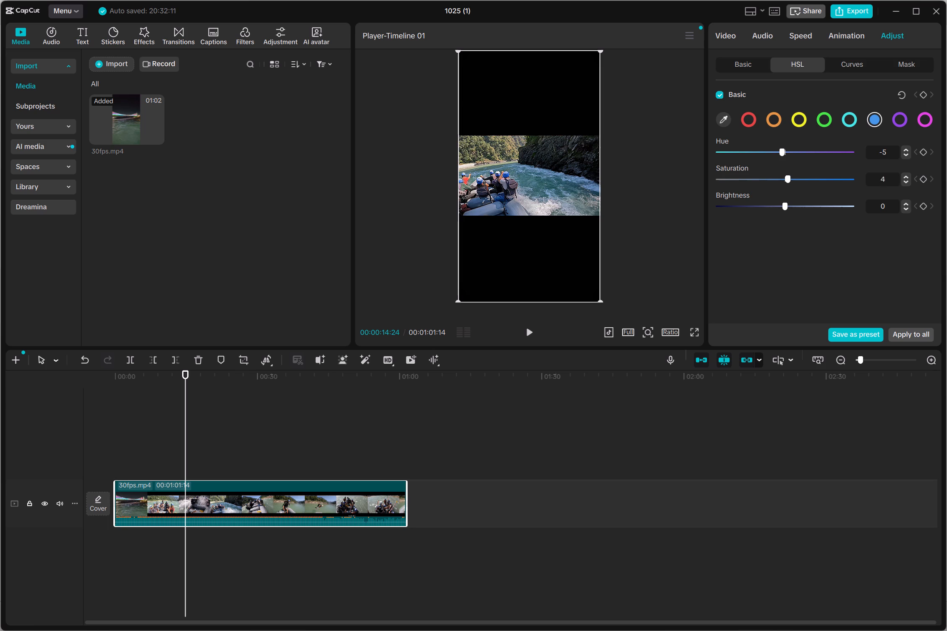
triple_click(907, 175)
click(907, 175)
click(906, 207)
triple_click(903, 209)
click(903, 209)
Set the purple range's HSL saturation to -5 for the 30fps.mp4 clip.
click(892, 118)
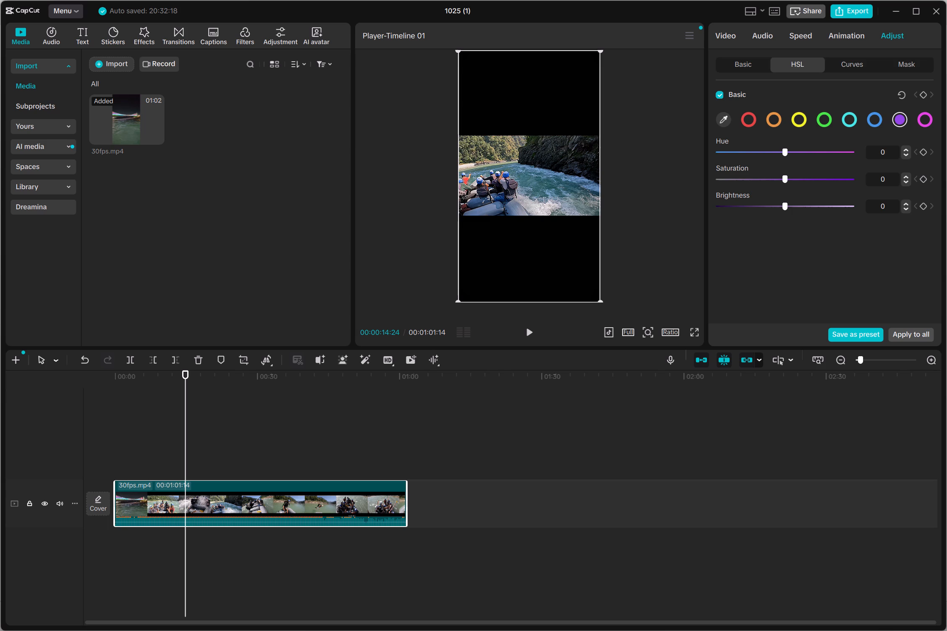
triple_click(906, 183)
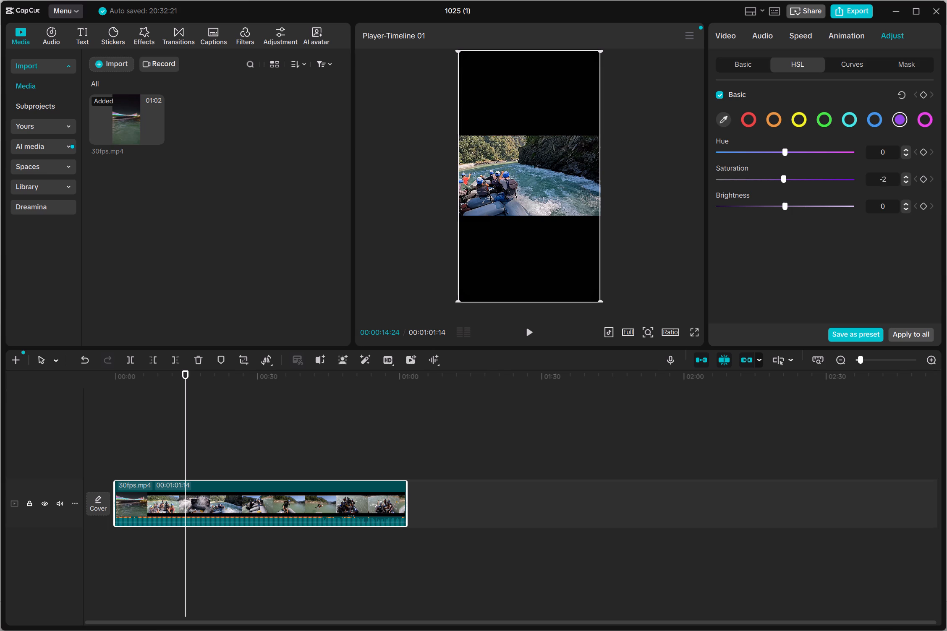
double_click(906, 183)
Set the magenta range's HSL saturation to -5 for the 30fps.mp4 clip.
click(922, 123)
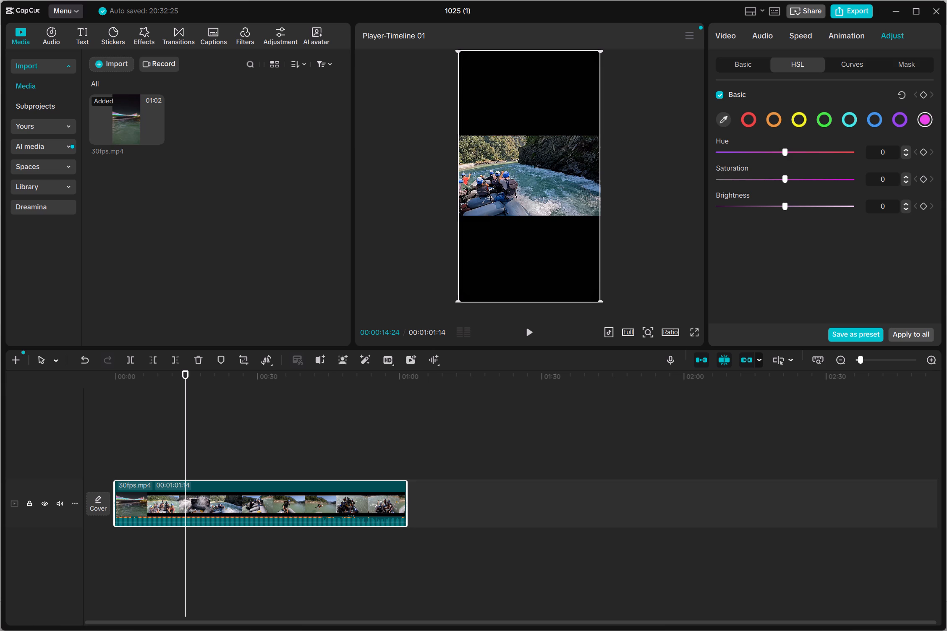
triple_click(910, 184)
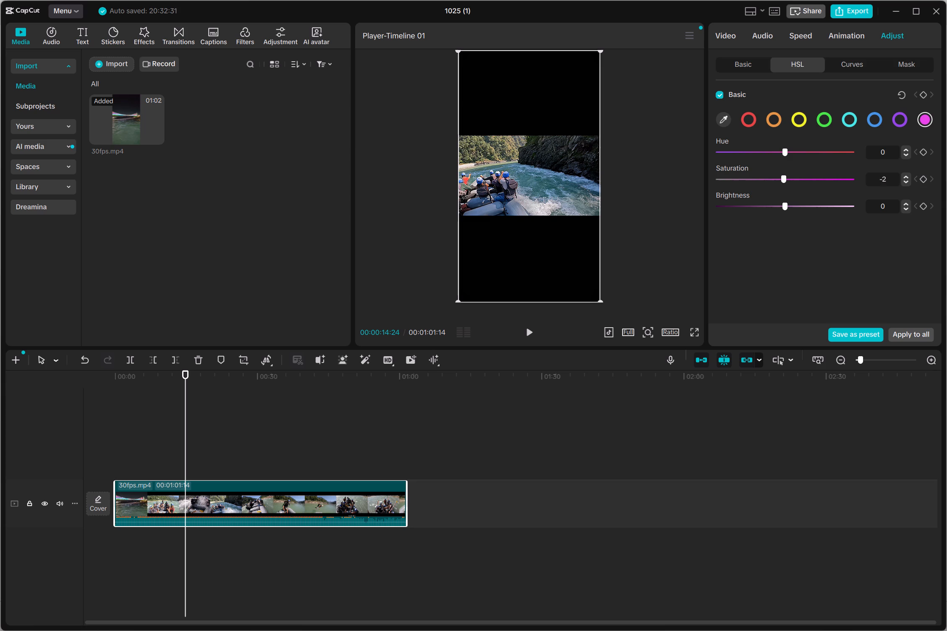
double_click(910, 184)
Examine the Luma, Red, Green and Blue curves available for the 30fps.mp4 clip.
click(861, 63)
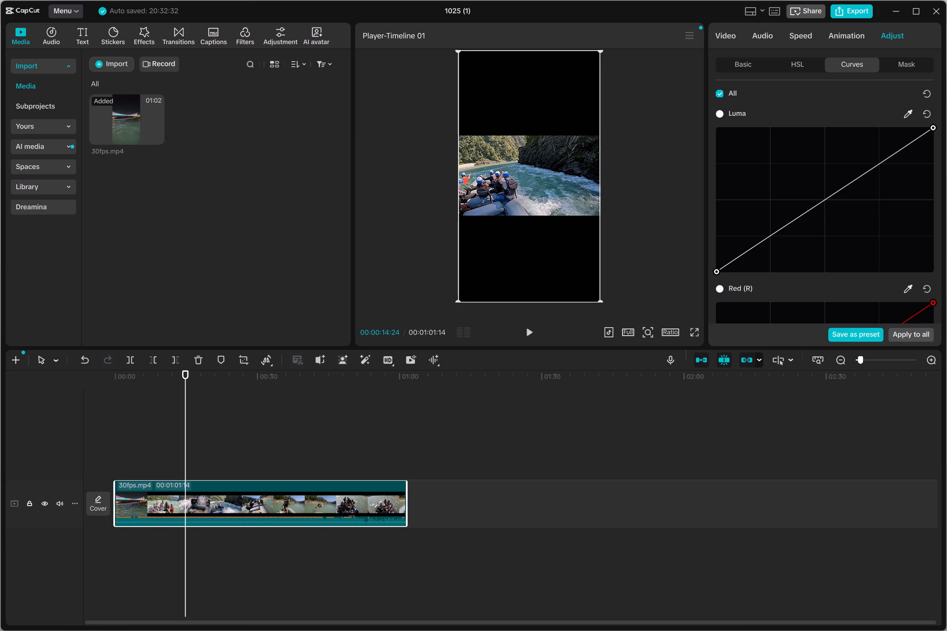
scroll(843, 140, down, 5)
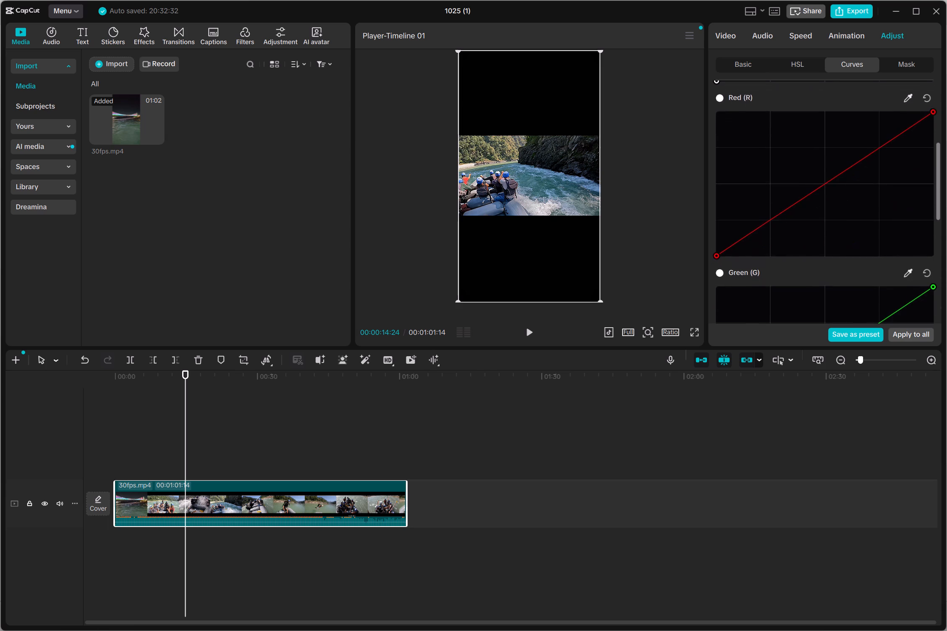
scroll(843, 141, down, 20)
scroll(843, 141, down, 6)
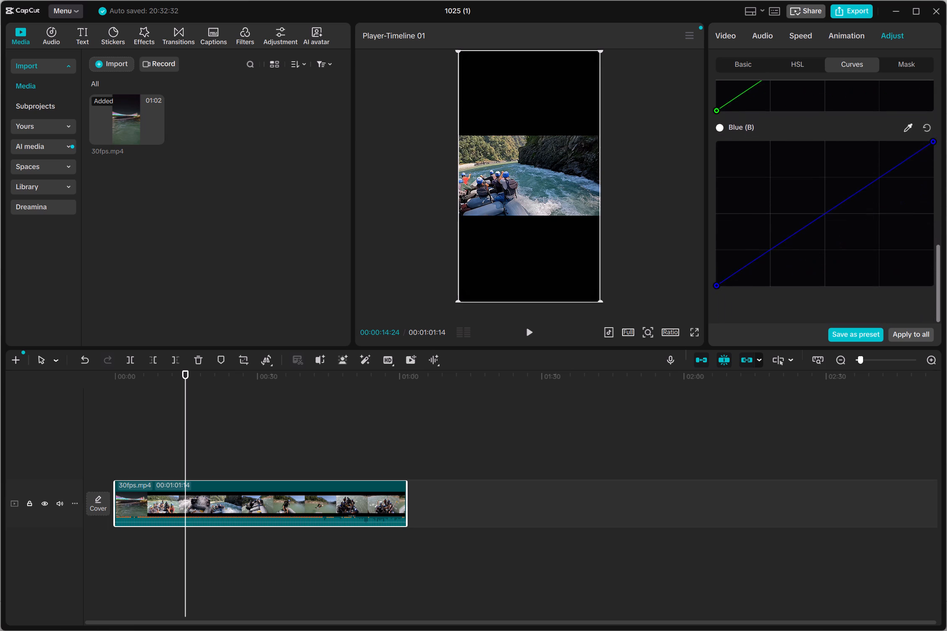
scroll(843, 141, up, 19)
scroll(843, 141, up, 10)
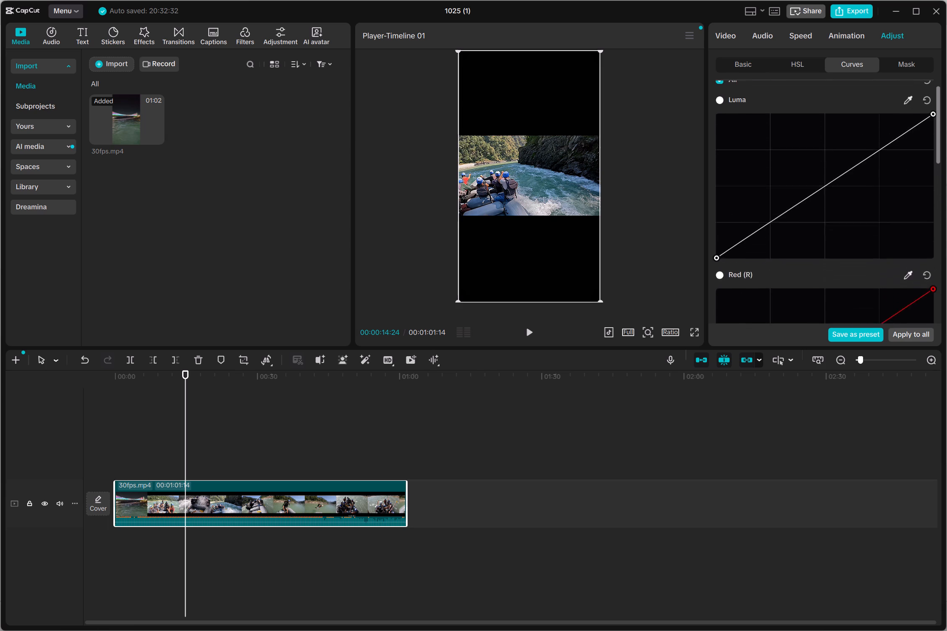
scroll(843, 141, up, 4)
click(731, 113)
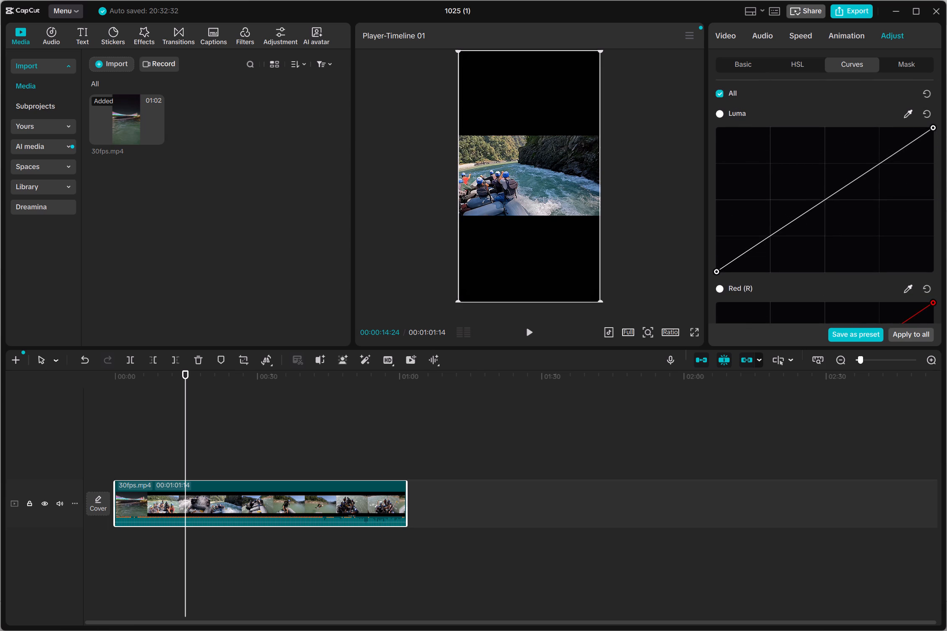
click(725, 112)
scroll(759, 104, up, 1)
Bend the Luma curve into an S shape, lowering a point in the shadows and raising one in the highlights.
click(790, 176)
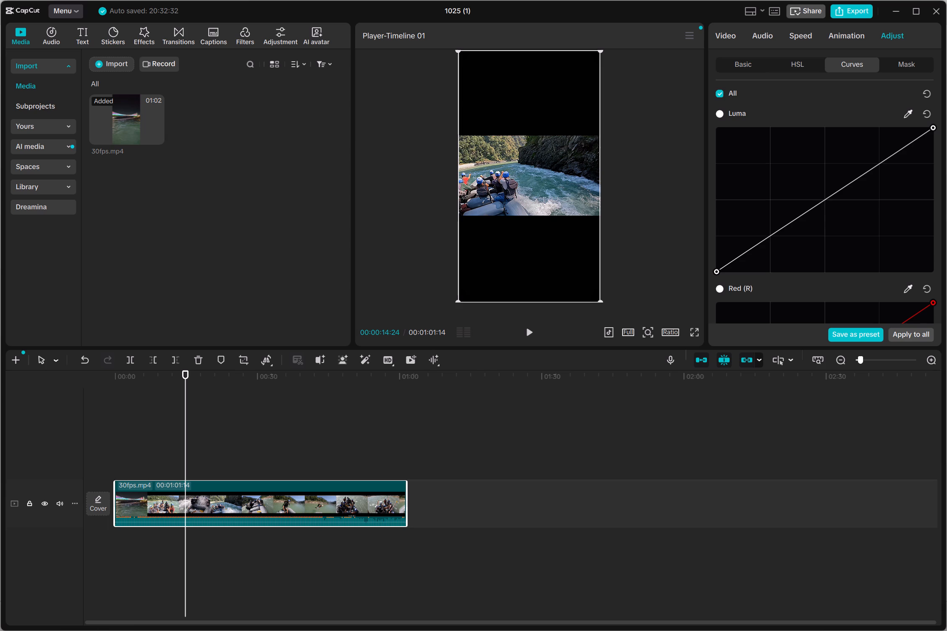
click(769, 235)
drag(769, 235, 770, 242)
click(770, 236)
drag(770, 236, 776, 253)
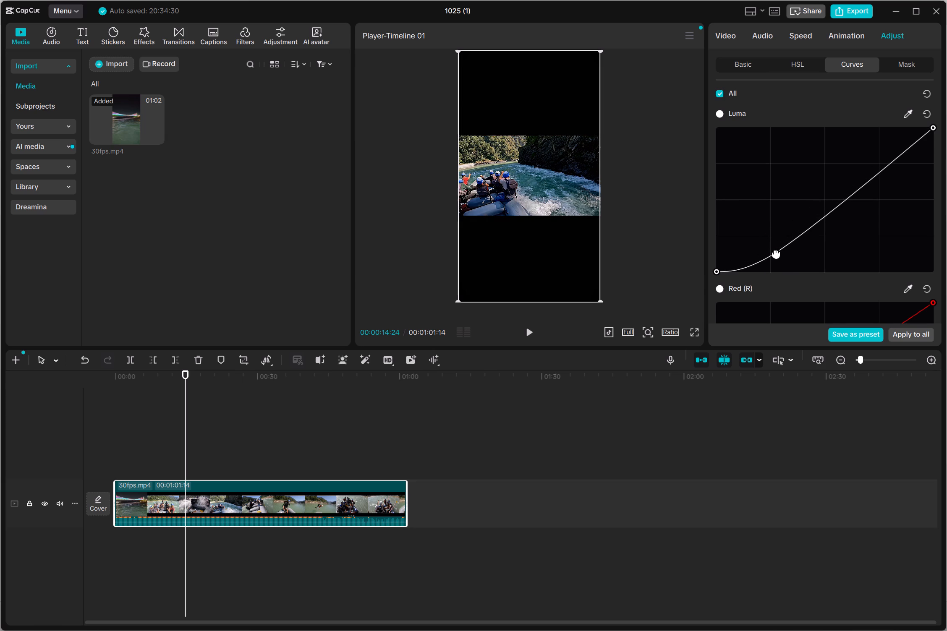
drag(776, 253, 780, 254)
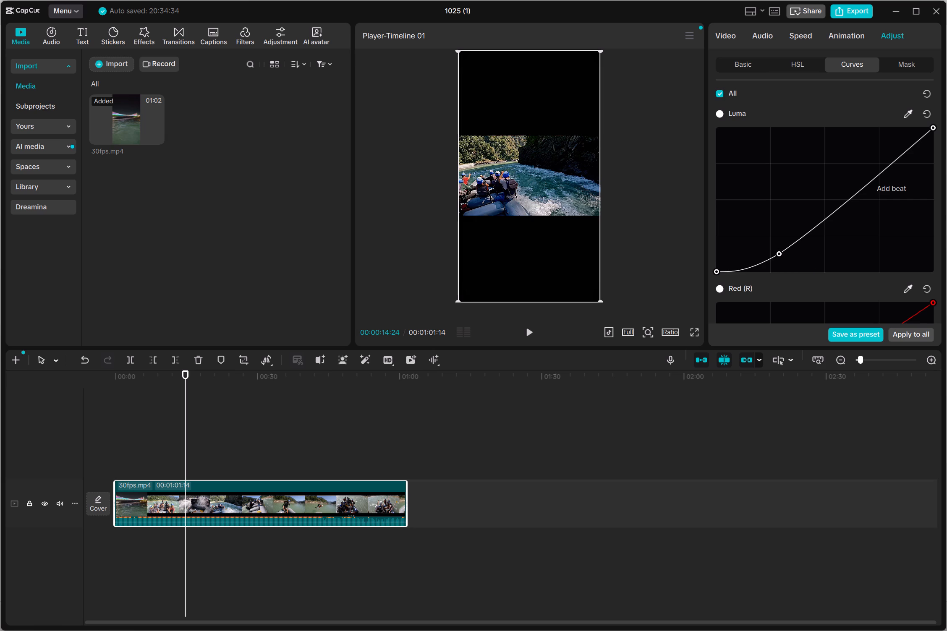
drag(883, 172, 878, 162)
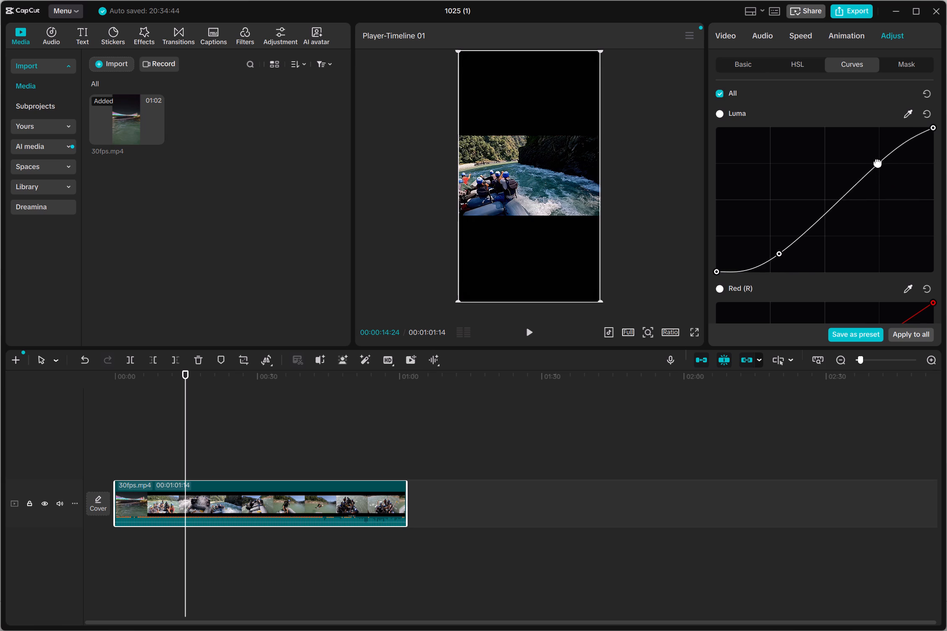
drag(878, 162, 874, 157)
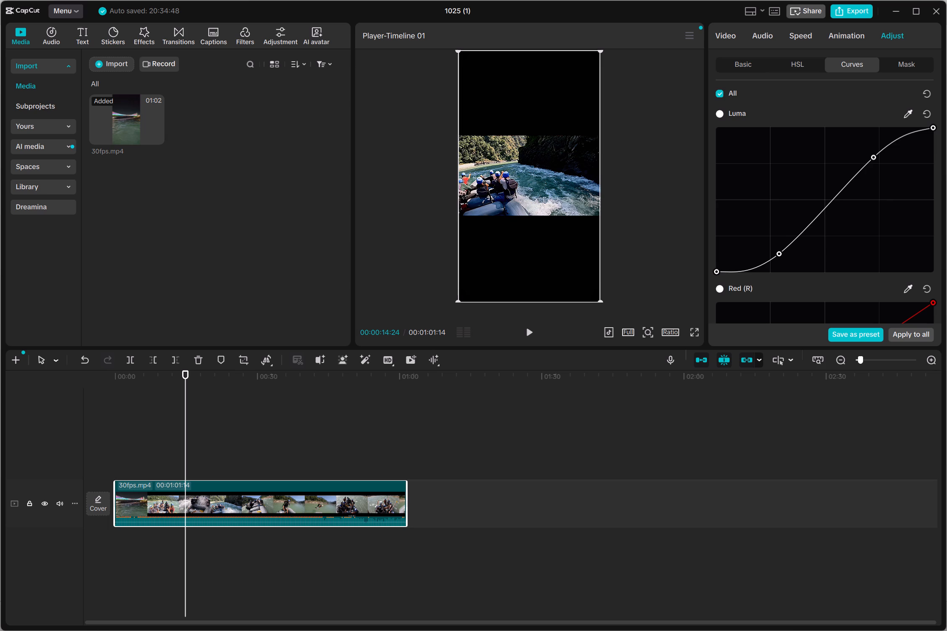
Play the clip full screen from an earlier point to review the Luma curve's effect, ending at about 13 seconds.
click(508, 253)
click(691, 329)
key(space)
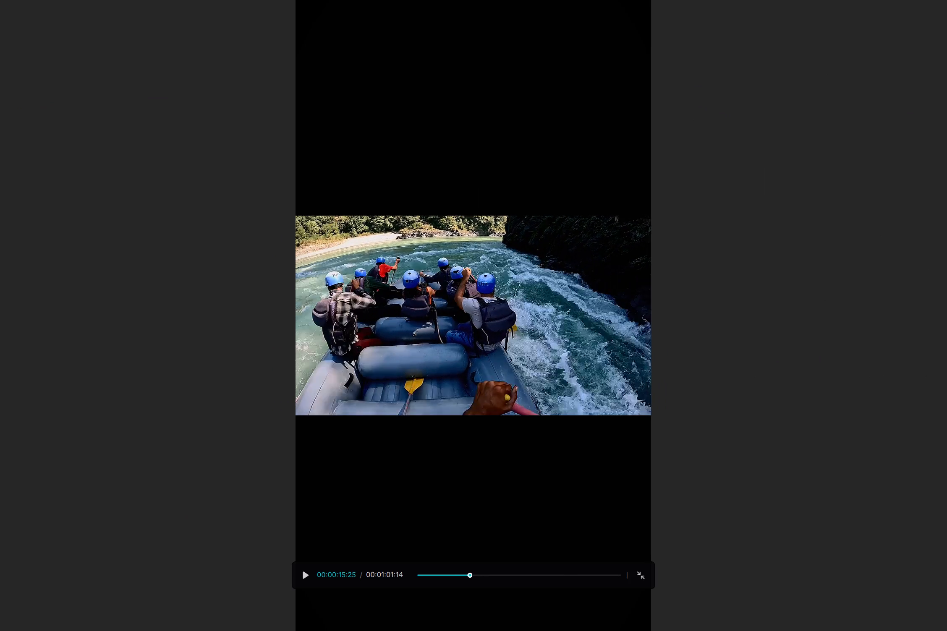
click(434, 574)
key(space)
key(space)
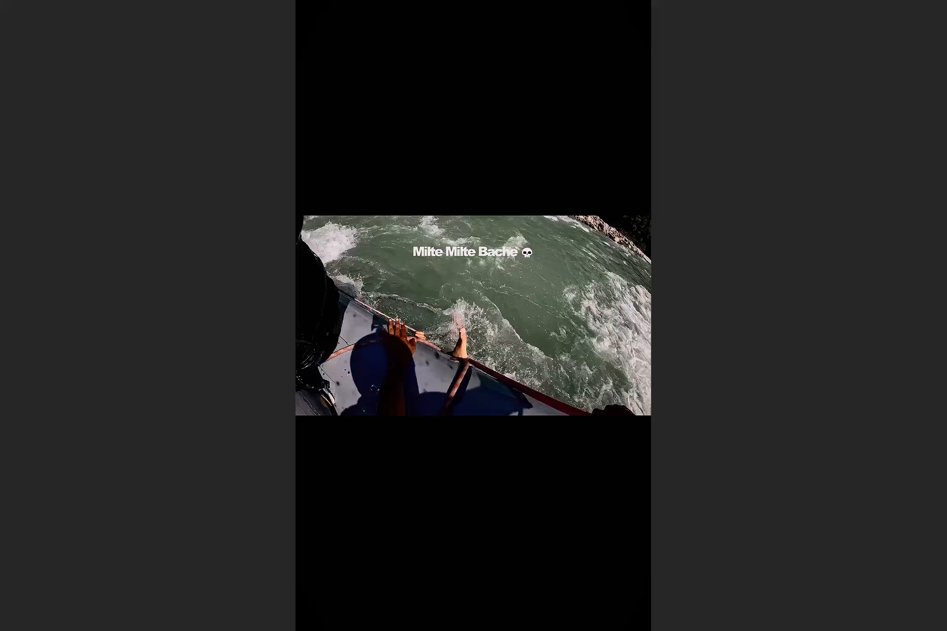
key(Right)
key(Right)
key(Right)
key(Escape)
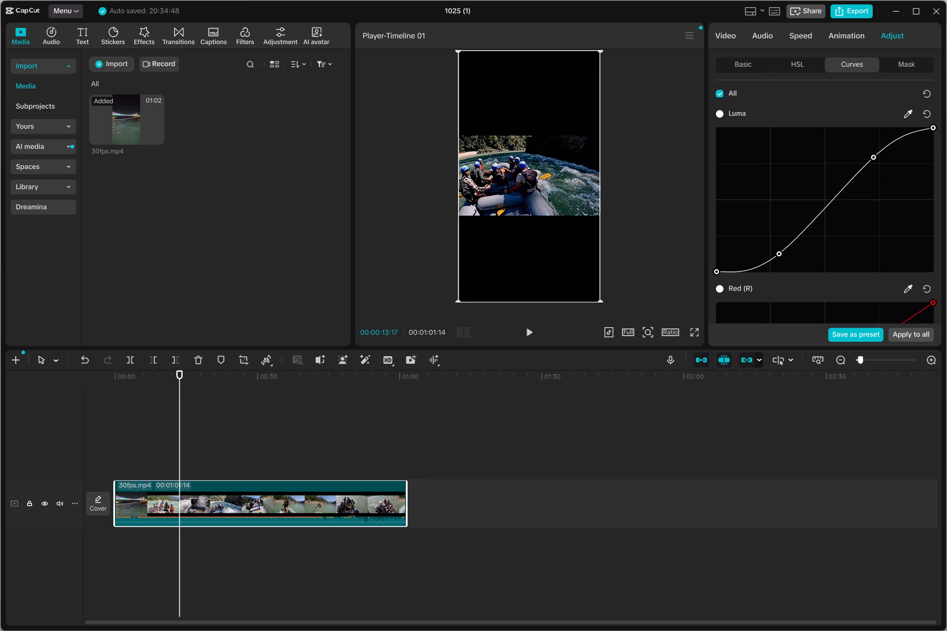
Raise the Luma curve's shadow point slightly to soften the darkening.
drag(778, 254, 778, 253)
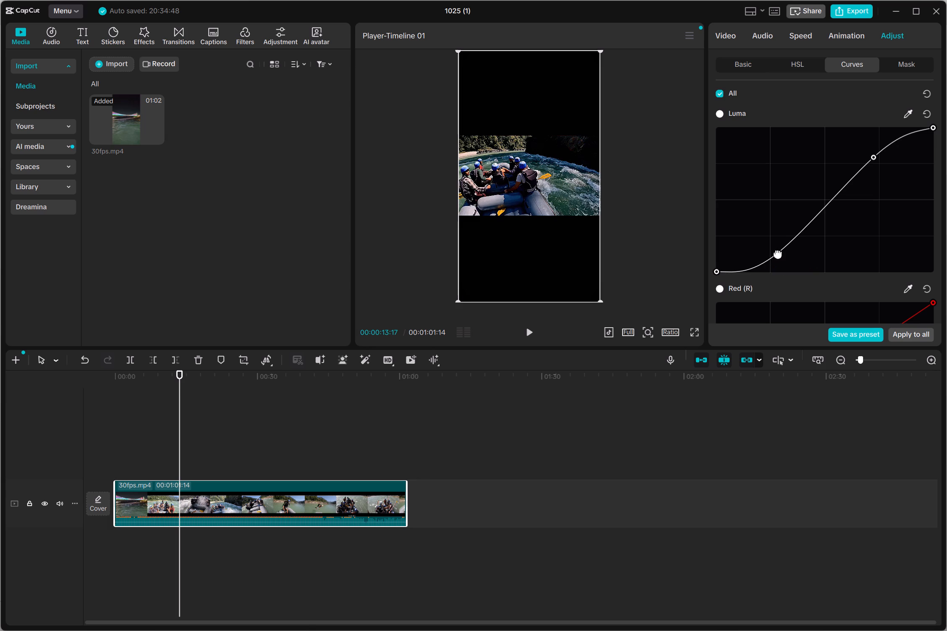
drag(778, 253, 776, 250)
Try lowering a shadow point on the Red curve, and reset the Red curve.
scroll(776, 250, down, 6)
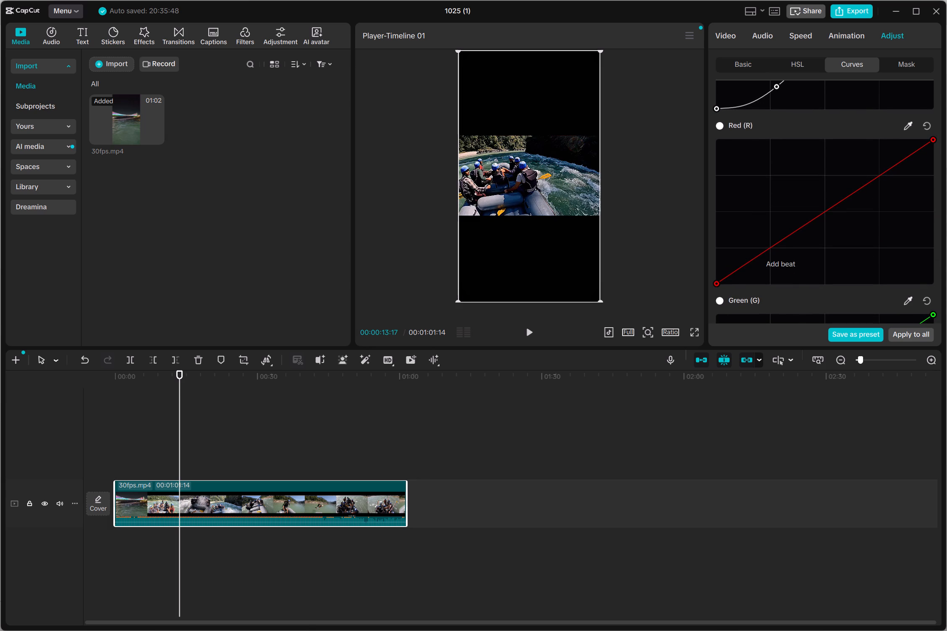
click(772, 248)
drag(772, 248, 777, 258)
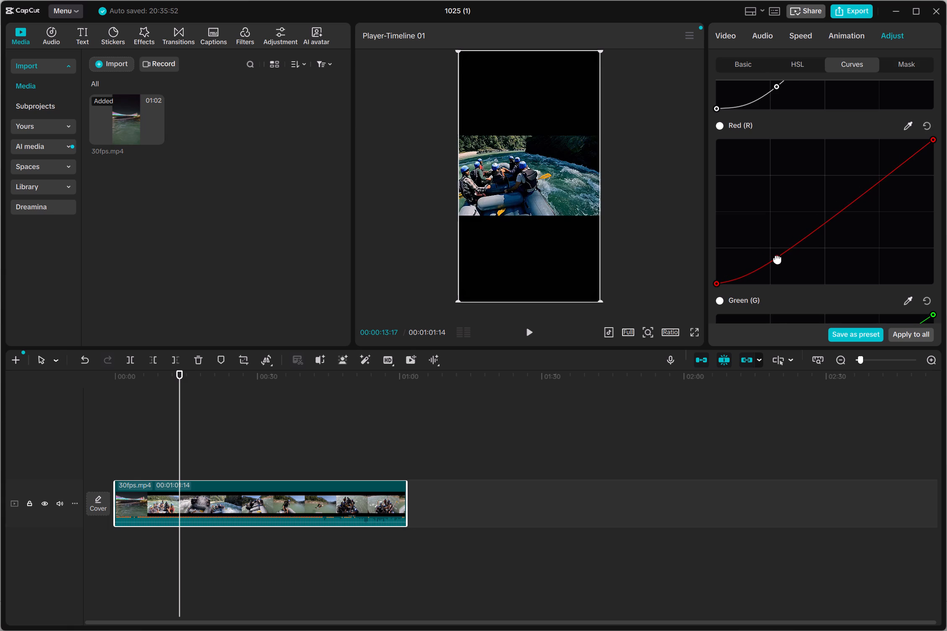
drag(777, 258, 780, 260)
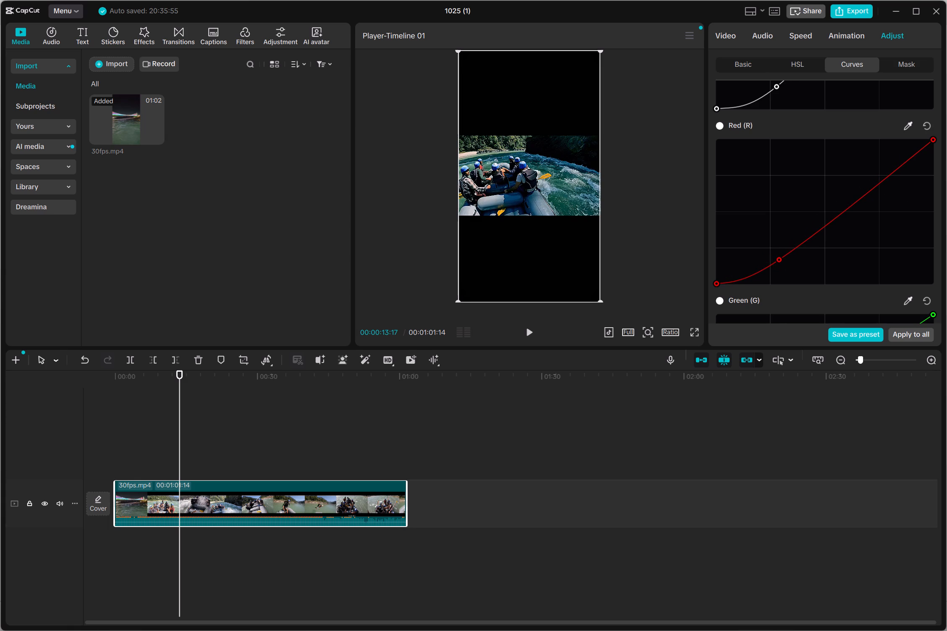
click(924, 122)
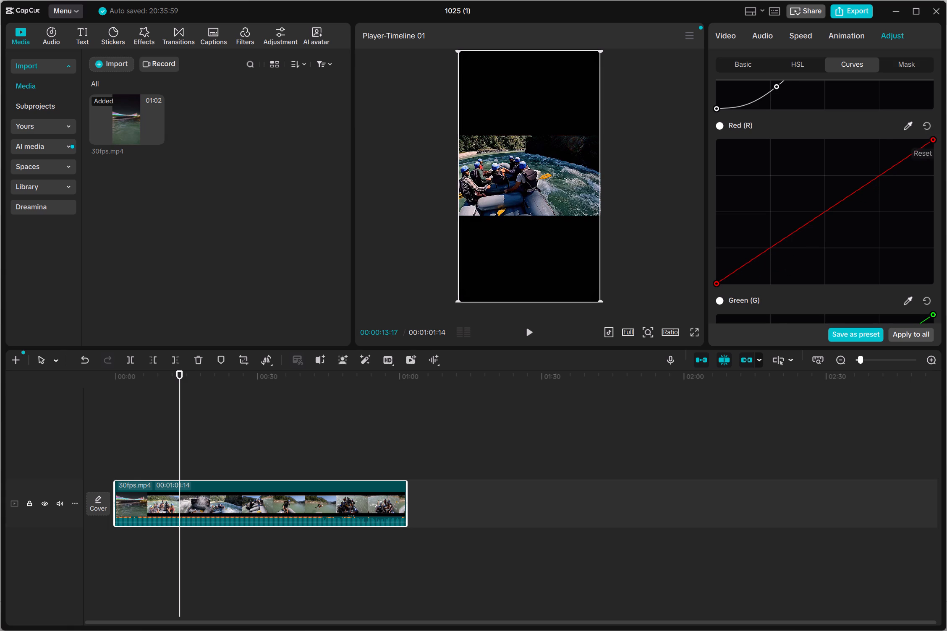
Add points to the Red curve at the upper and lower quarter grid intersections, keeping the line straight.
click(879, 175)
click(770, 248)
Reset the Luma curve and add points at its lower and upper quarter grid intersections, keeping the line straight.
scroll(780, 216, up, 6)
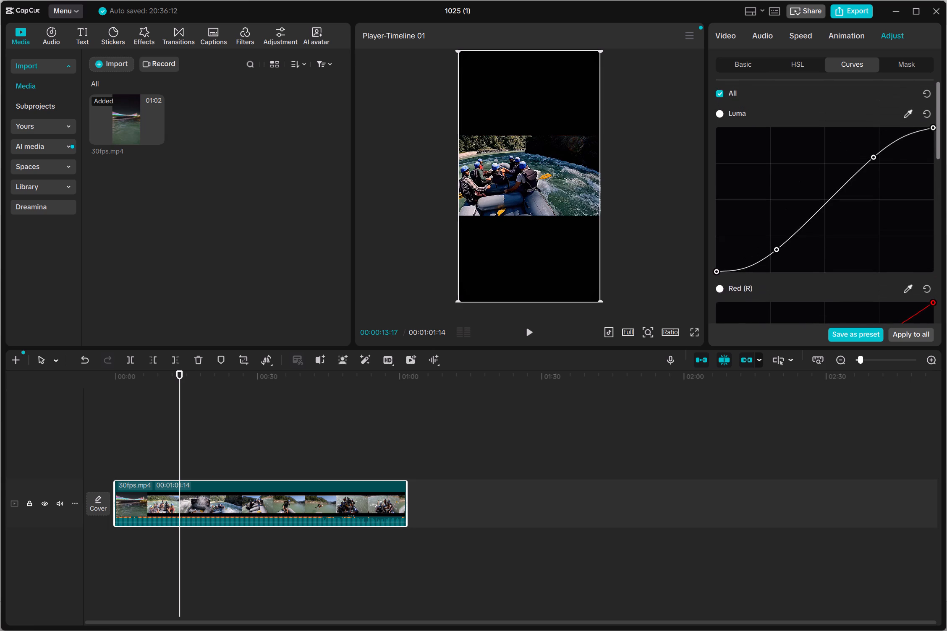
click(926, 110)
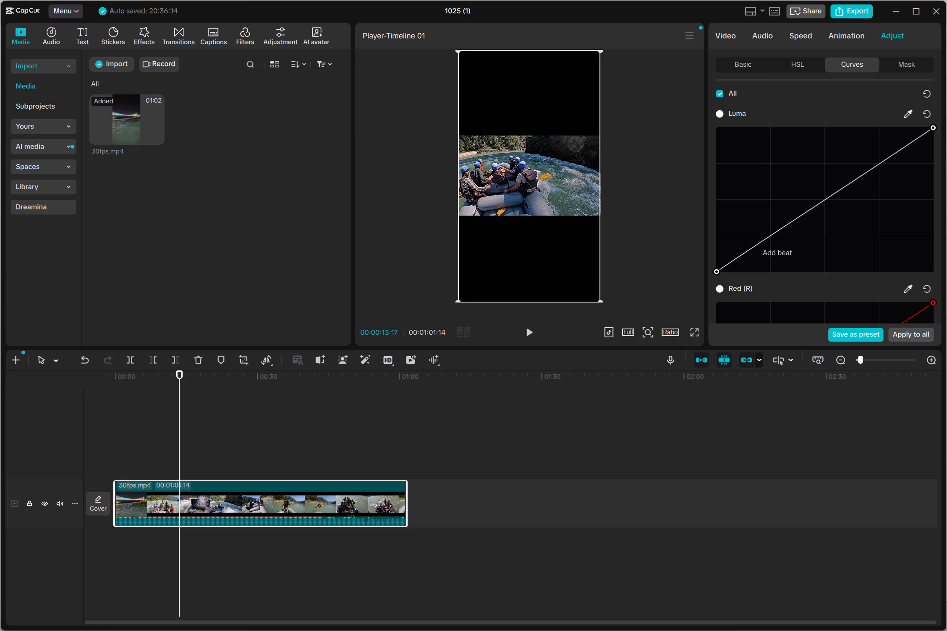
click(770, 236)
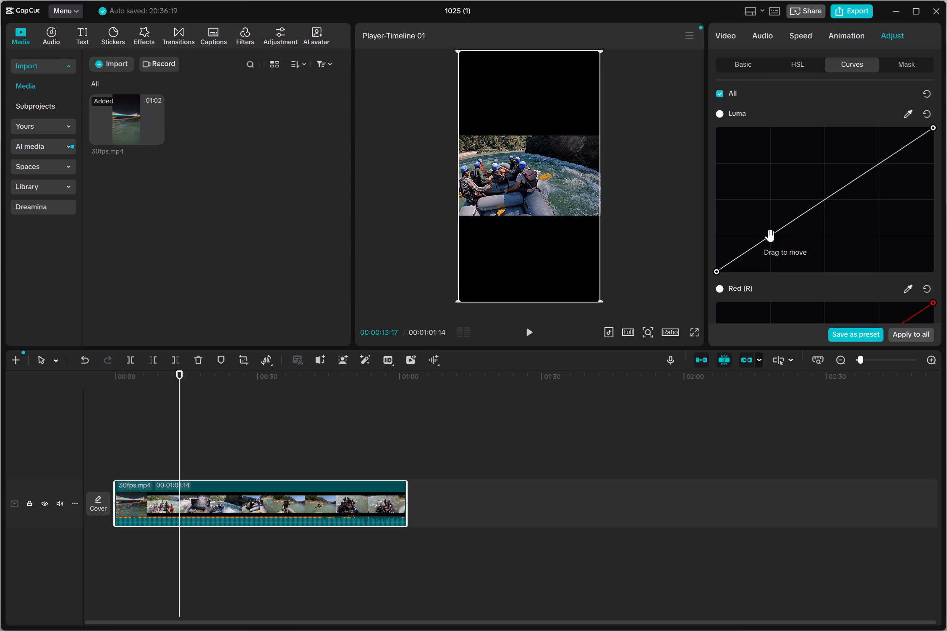
click(879, 163)
Add points to the Green curve at the lower and upper quarter grid intersections, keeping the line straight.
scroll(855, 207, down, 13)
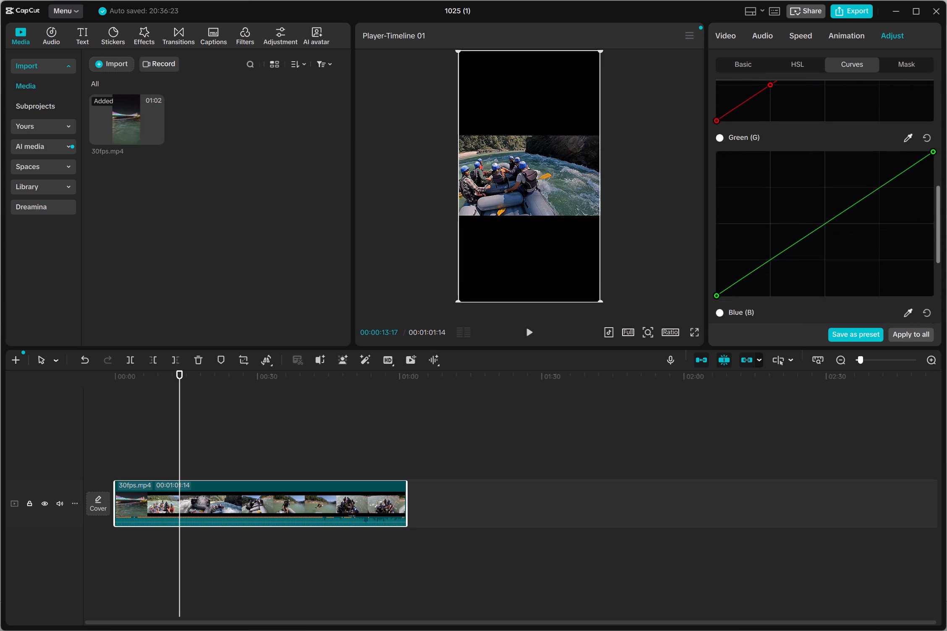
scroll(853, 212, down, 2)
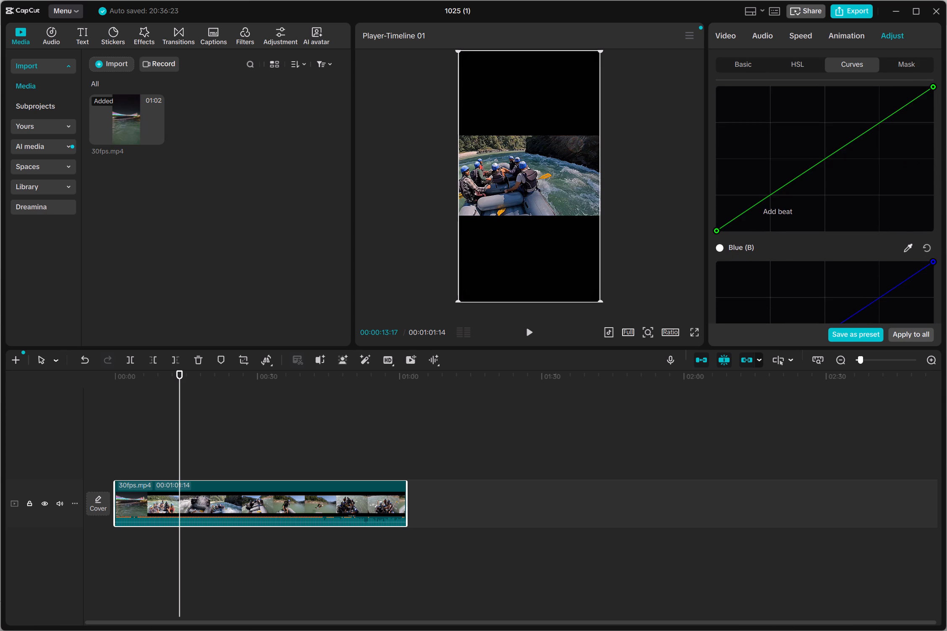
click(770, 195)
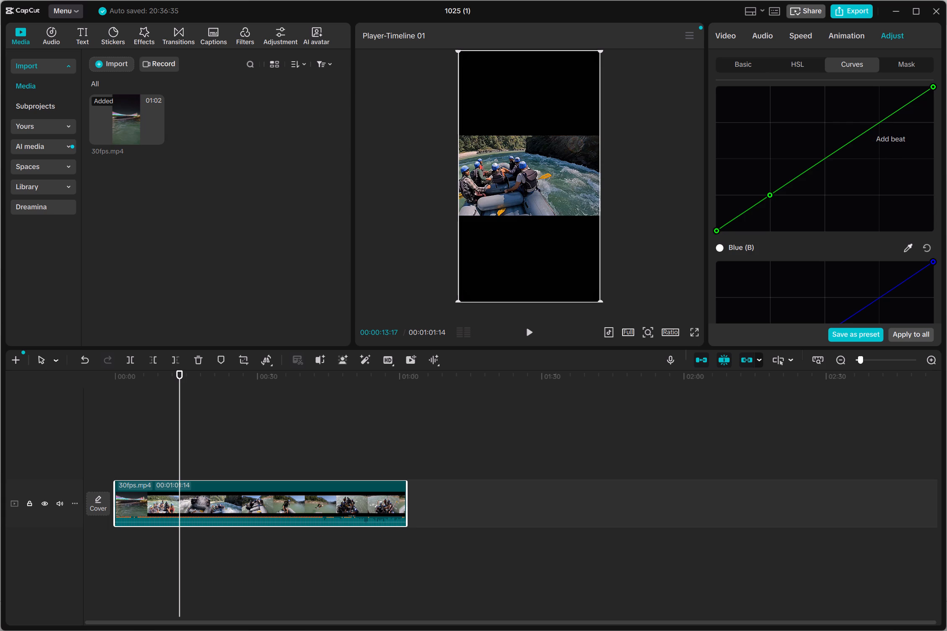
click(879, 123)
Add points to the Blue curve at the lower and upper quarter grid intersections, keeping the line straight.
scroll(855, 168, down, 6)
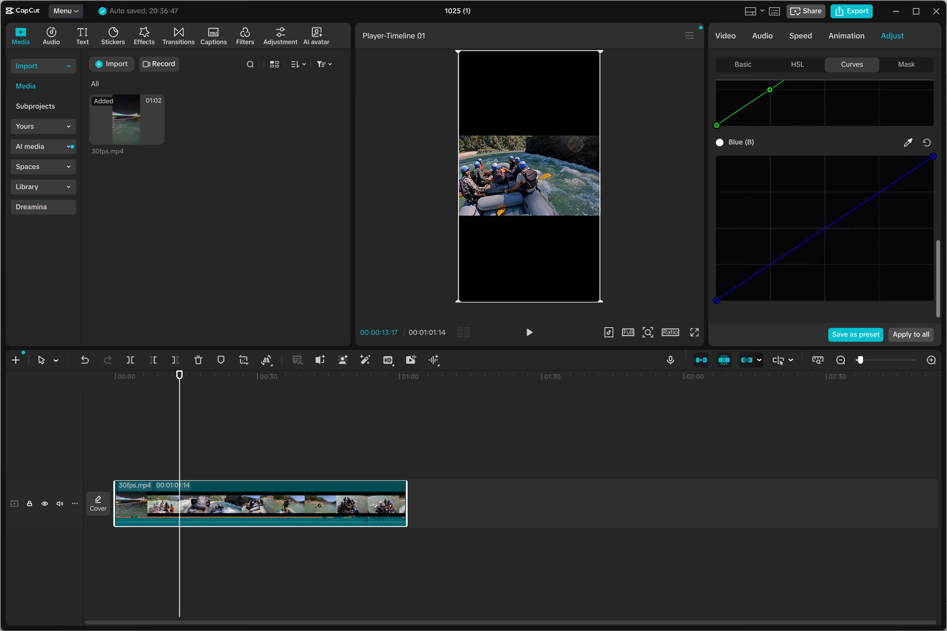
scroll(854, 170, down, 4)
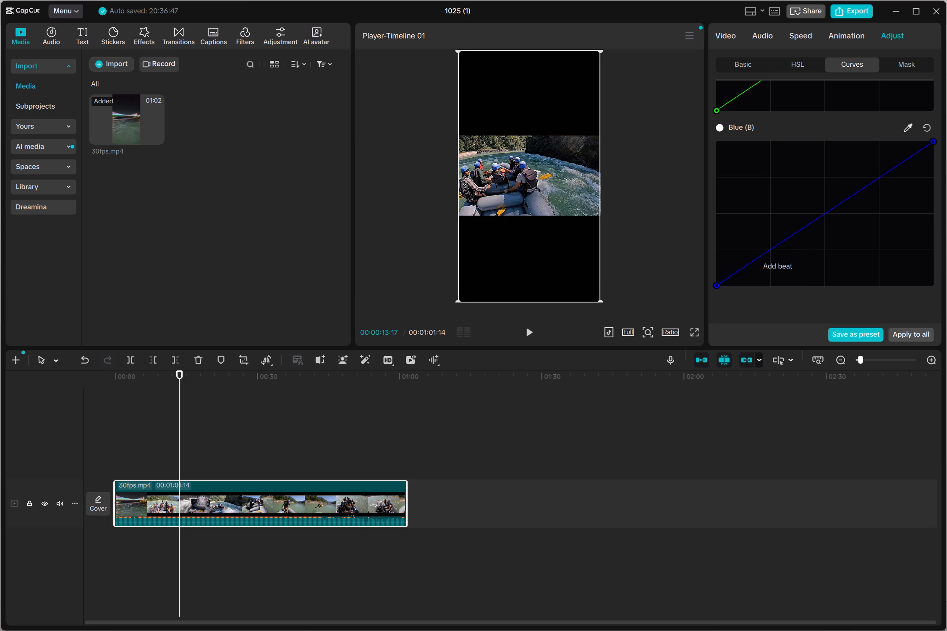
click(770, 250)
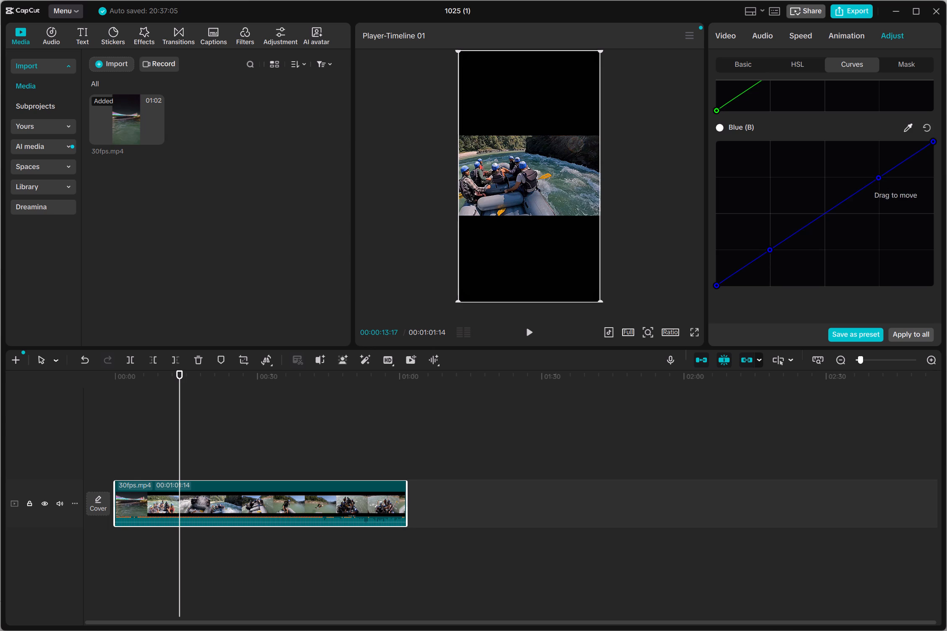
scroll(861, 227, up, 16)
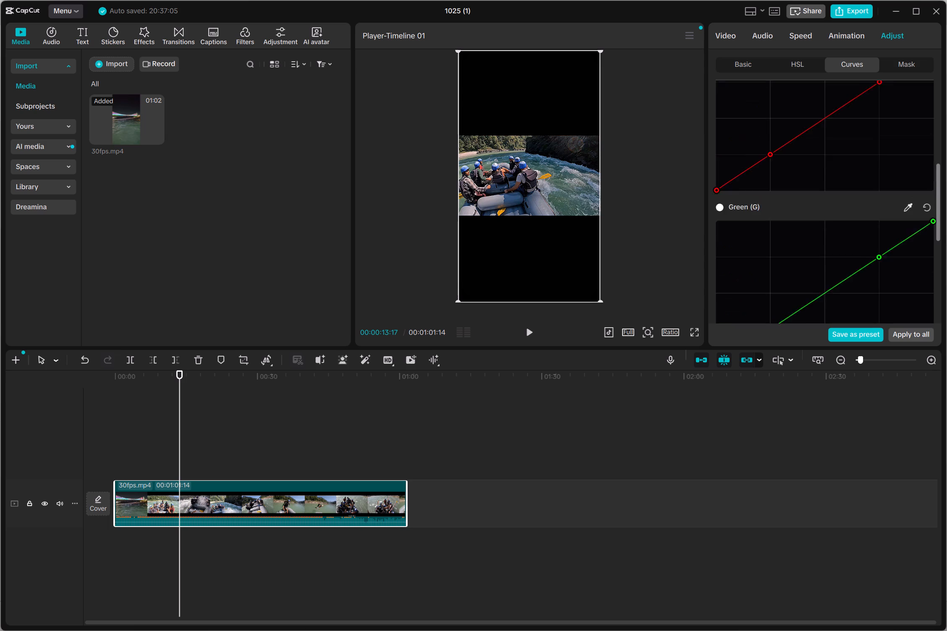
scroll(860, 228, up, 15)
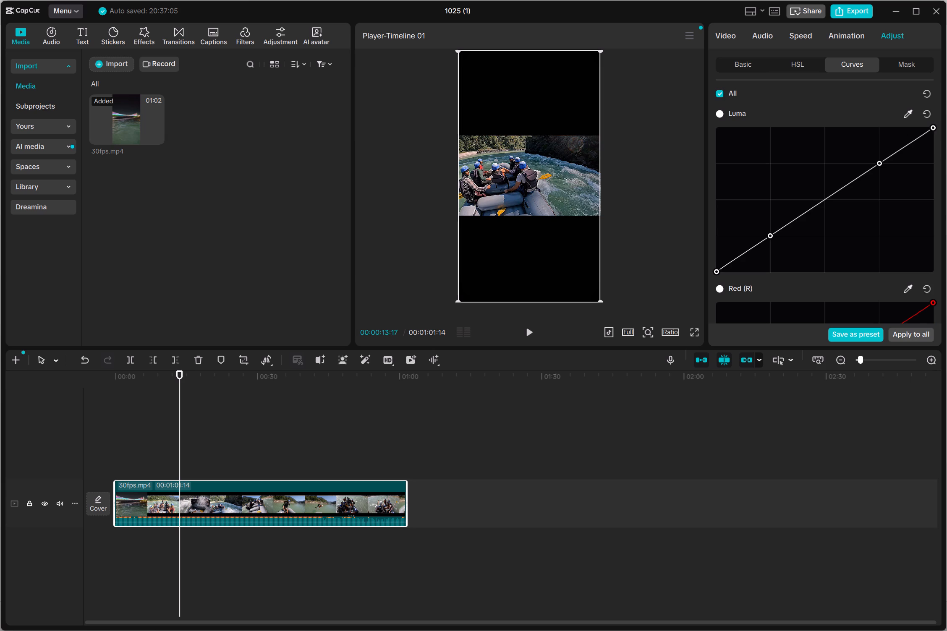
Shape the Luma curve into a contrast S-curve, lowering its lower quarter point and raising its upper quarter point, both shifted slightly inward.
drag(768, 232, 773, 235)
drag(769, 235, 770, 242)
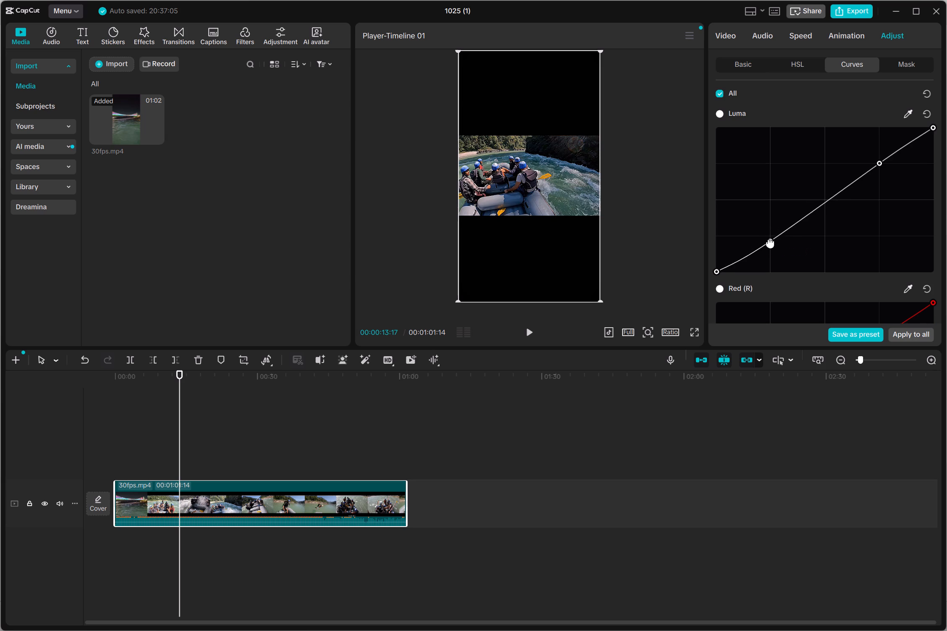
drag(770, 242, 777, 249)
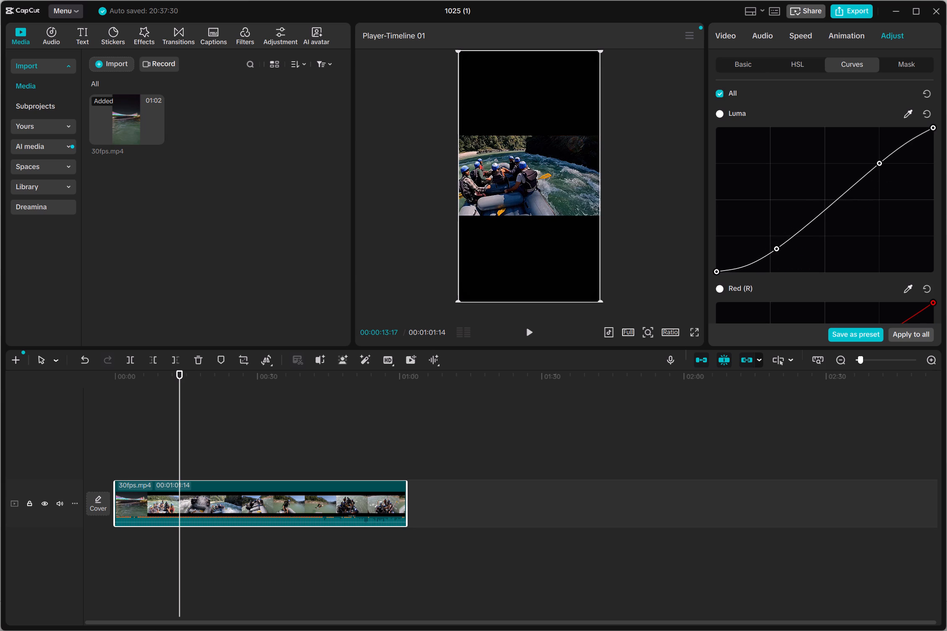
drag(880, 164, 878, 160)
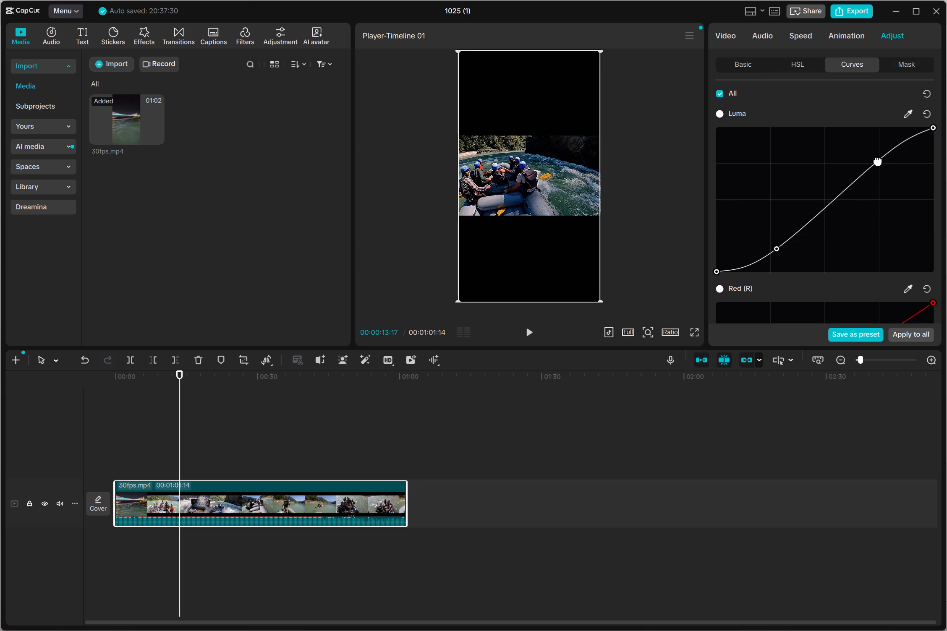
drag(878, 160, 874, 154)
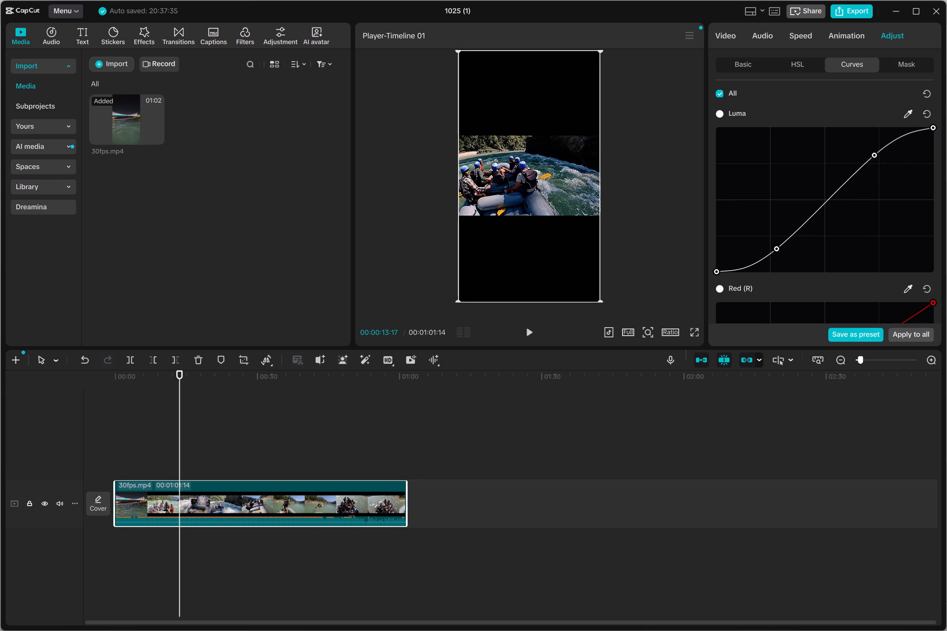
Shape the Red curve into a matching S-curve by lowering its lower quarter point and raising its upper quarter point, both shifted slightly inward.
scroll(843, 179, down, 7)
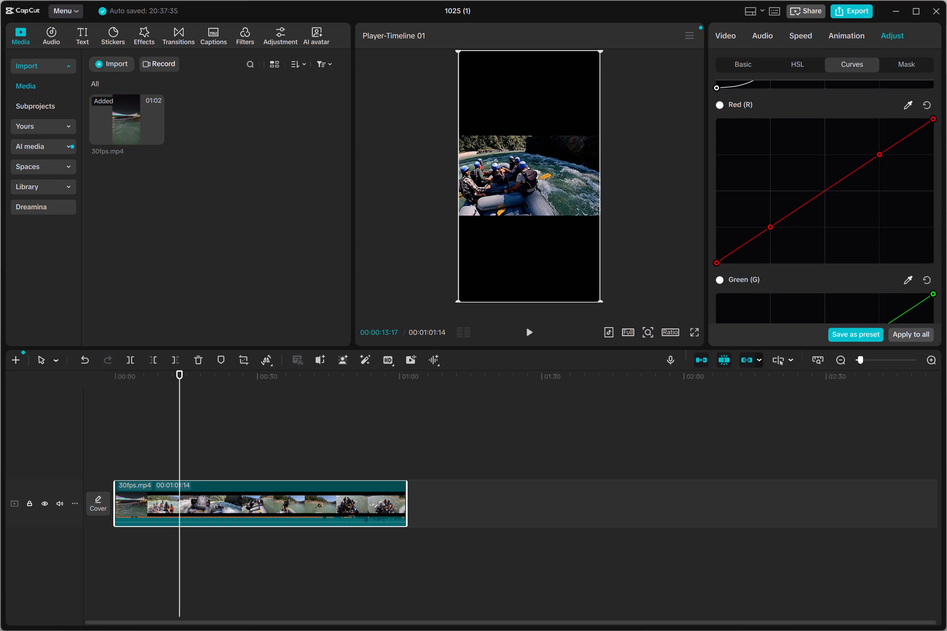
drag(769, 226, 779, 242)
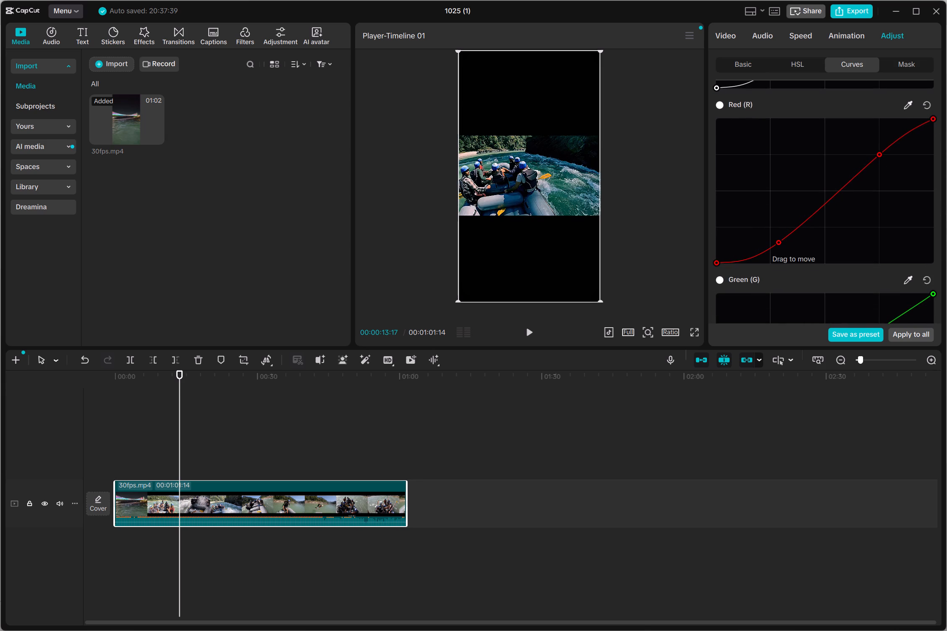
drag(880, 156, 878, 149)
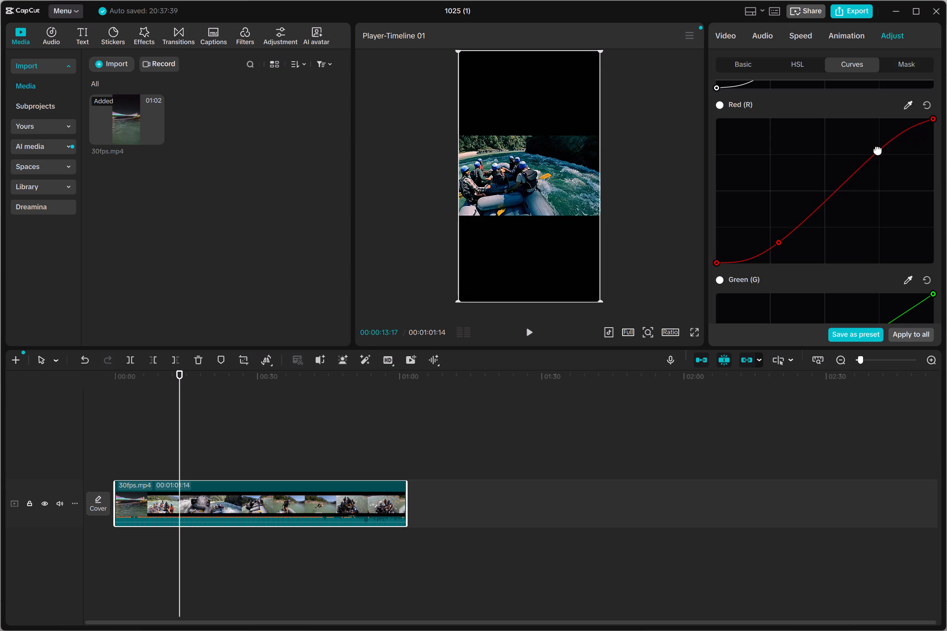
drag(878, 149, 874, 143)
Shape the Green curve into a steep S-curve, moving the lower point down and inward and the upper point up and inward.
scroll(861, 193, up, 6)
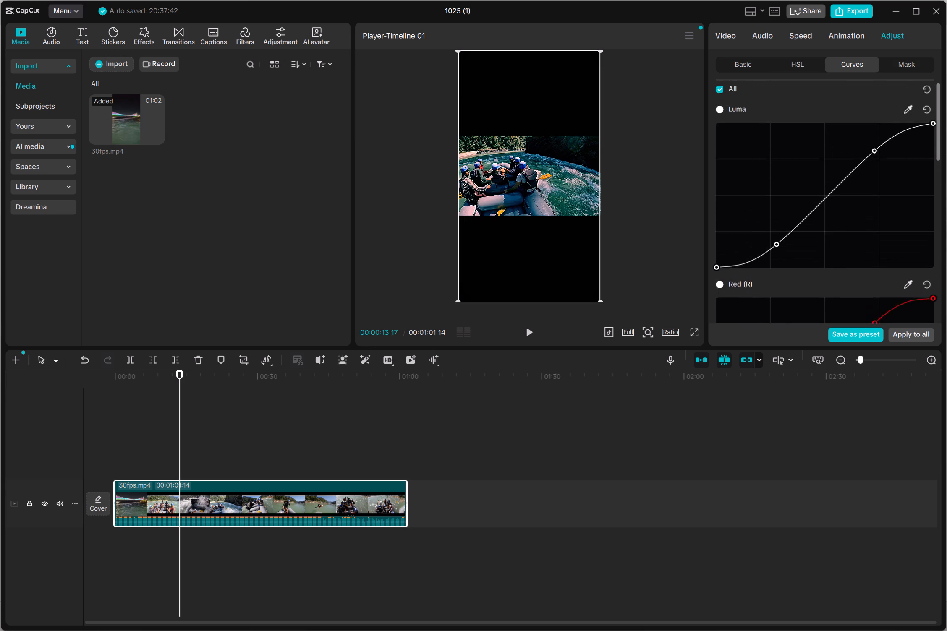
scroll(861, 193, down, 12)
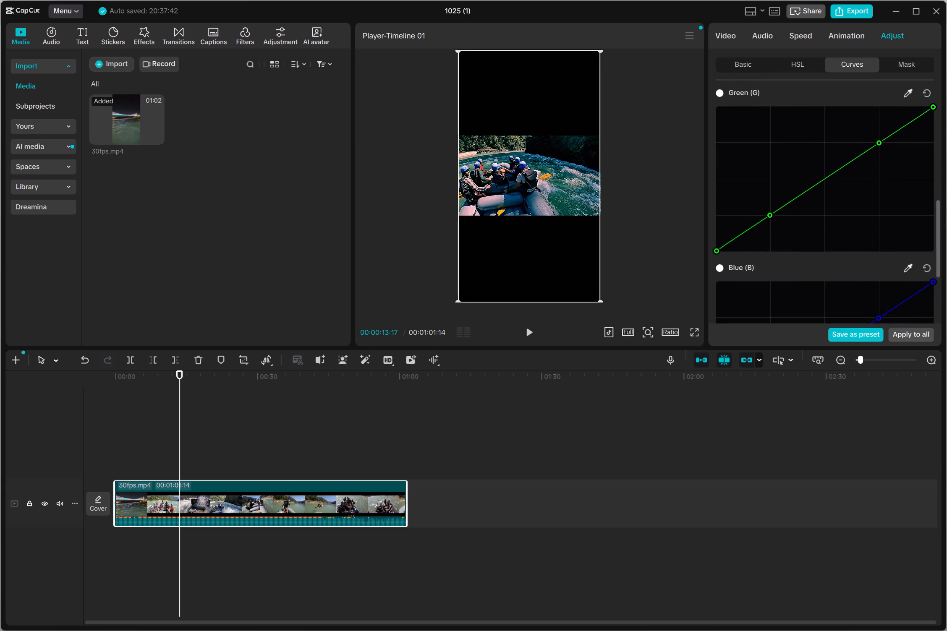
drag(770, 213, 778, 230)
drag(876, 146, 874, 136)
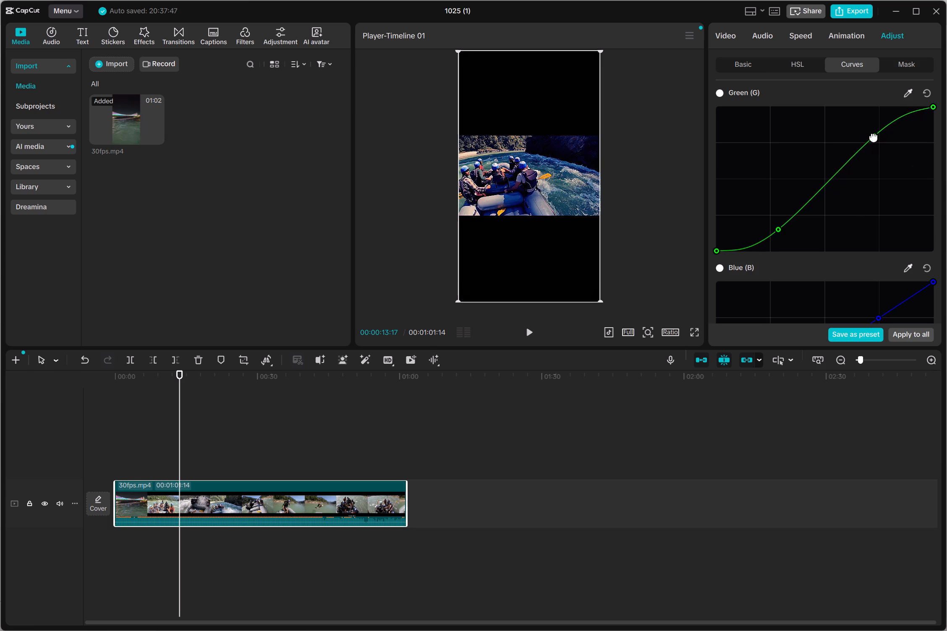
drag(874, 136, 871, 137)
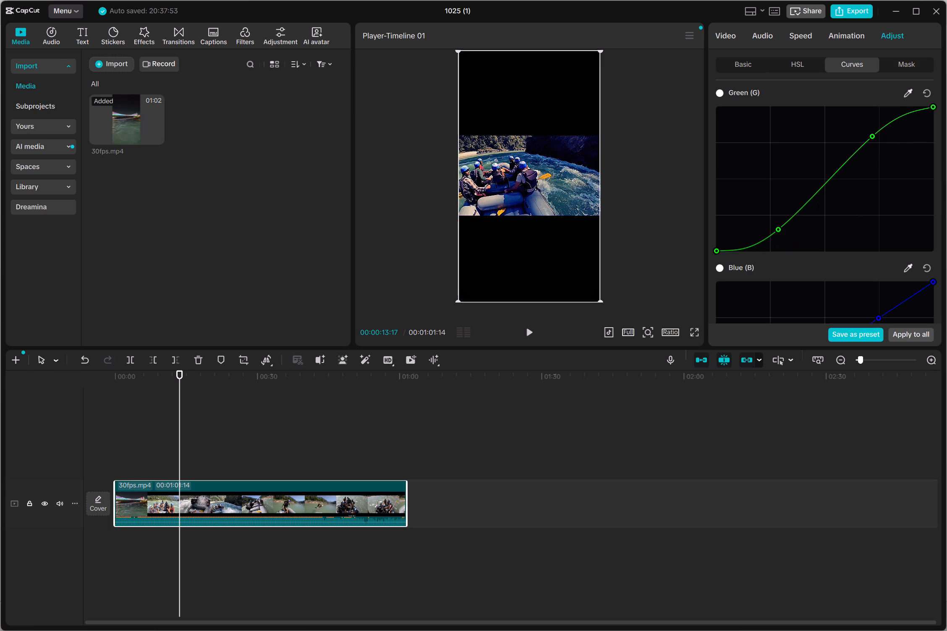
drag(778, 232, 784, 227)
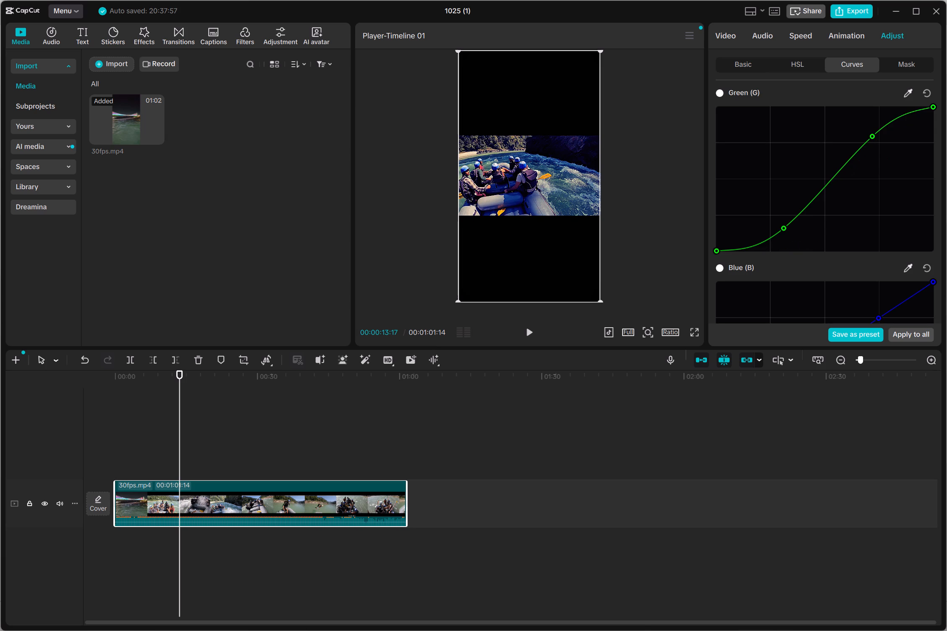
drag(873, 137, 871, 137)
drag(871, 137, 868, 132)
Refine the Red S-curve by moving the lower point slightly inward and up and the upper point further inward.
scroll(872, 174, up, 6)
drag(779, 257, 780, 256)
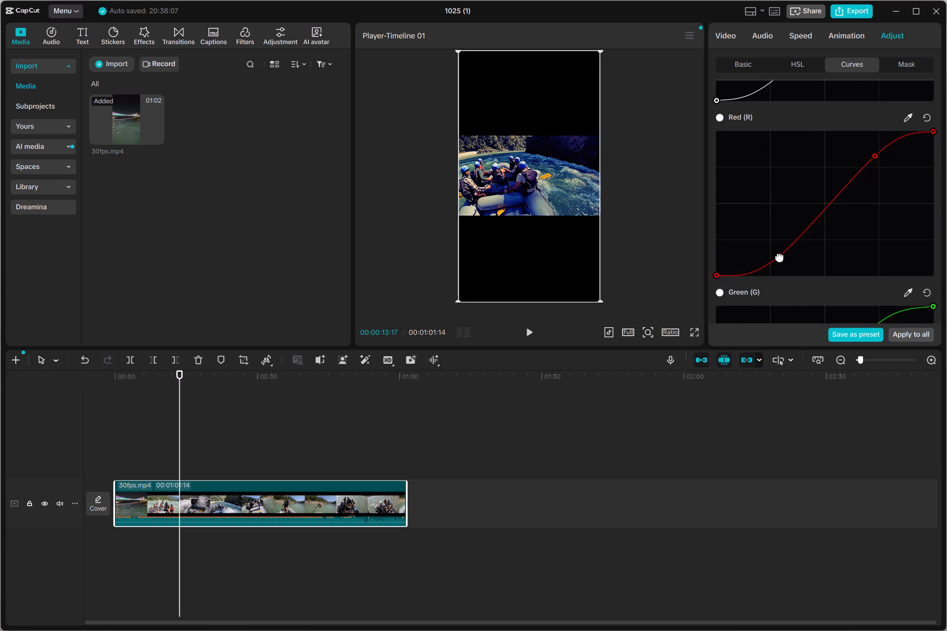
drag(780, 256, 782, 253)
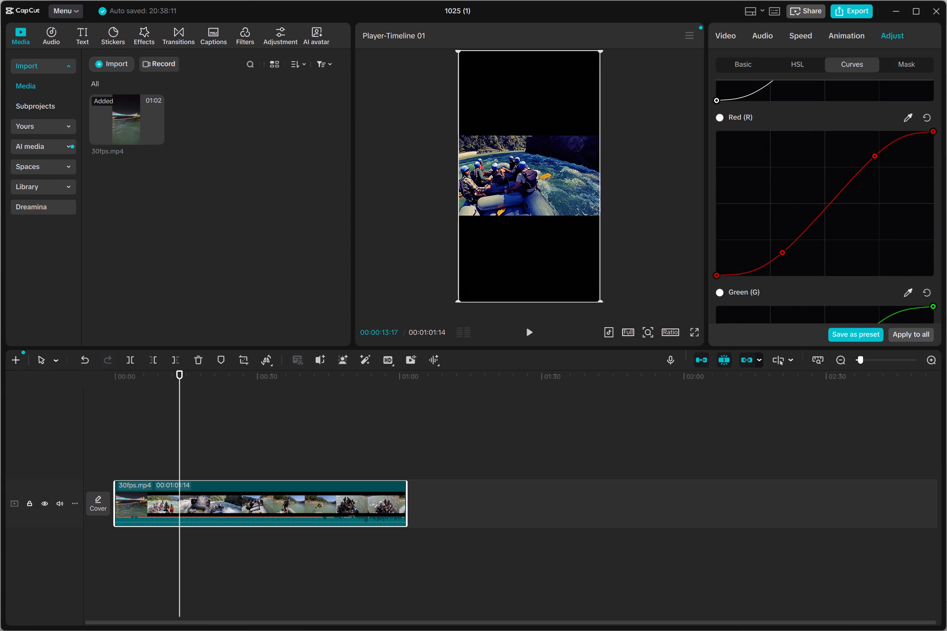
drag(876, 158, 875, 158)
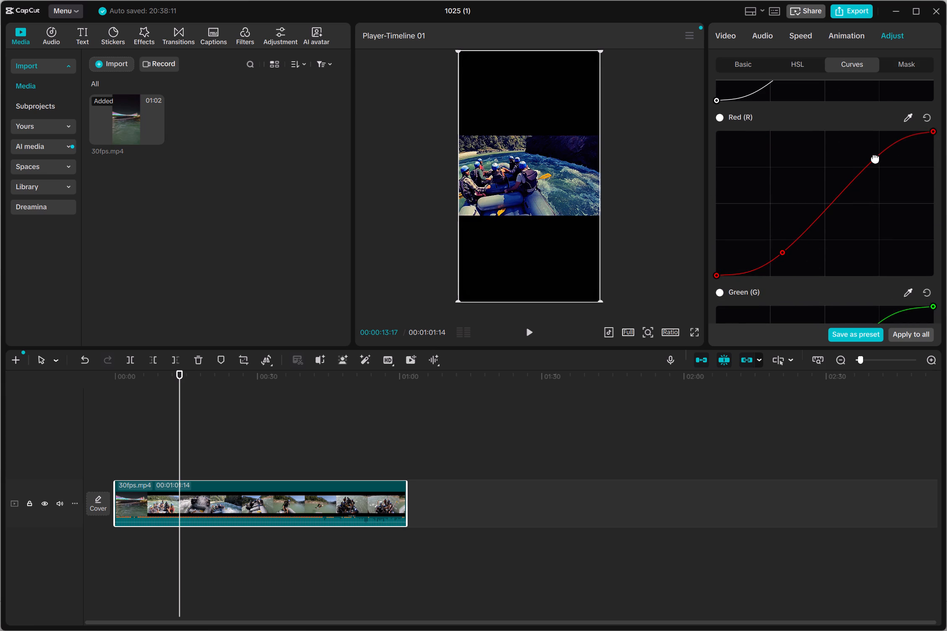
drag(875, 158, 868, 156)
Steepen the middle of the Luma S-curve by moving its lower and upper points slightly further inward.
scroll(862, 214, up, 6)
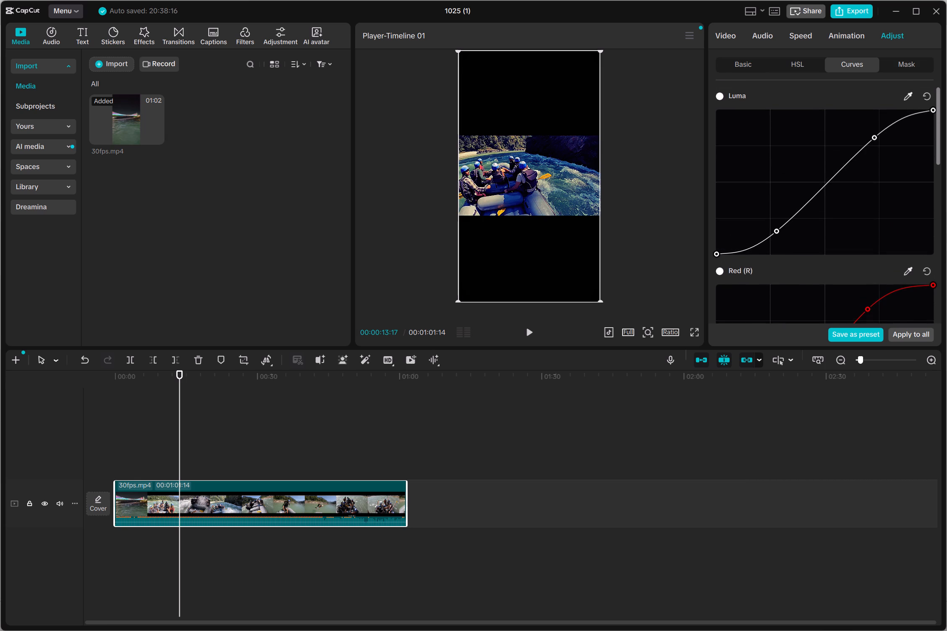
drag(777, 234, 784, 233)
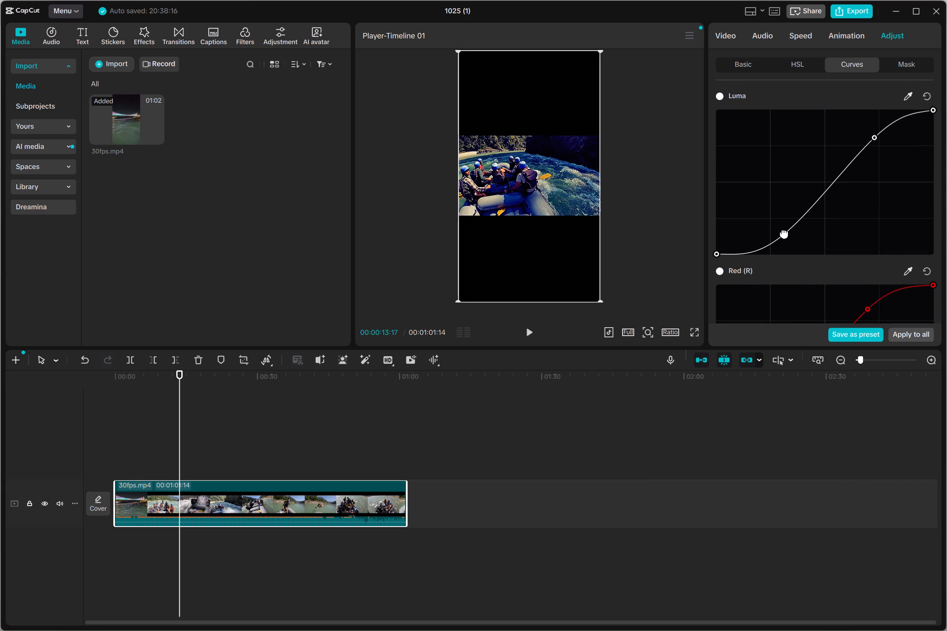
drag(784, 233, 784, 232)
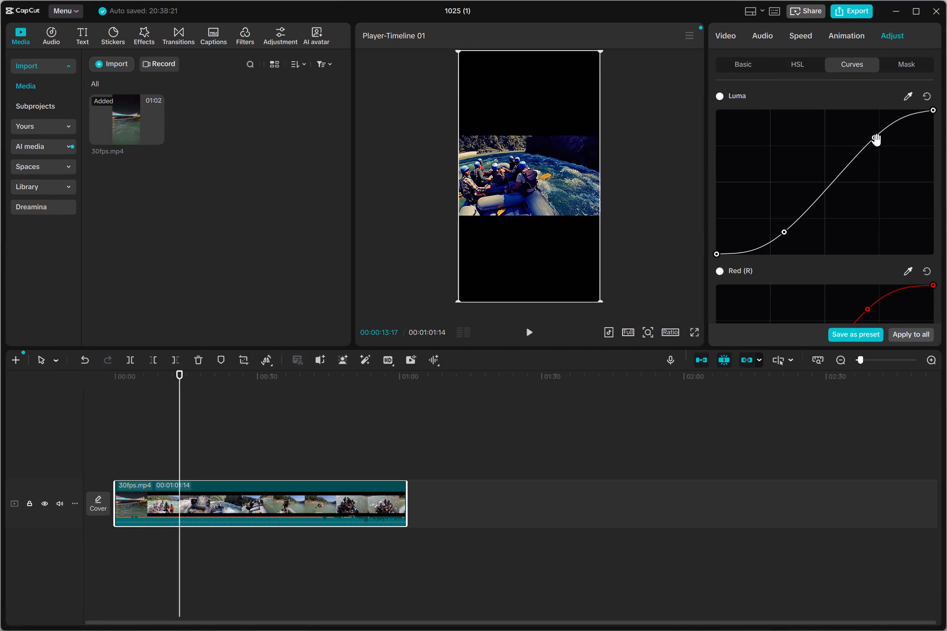
drag(875, 137, 871, 137)
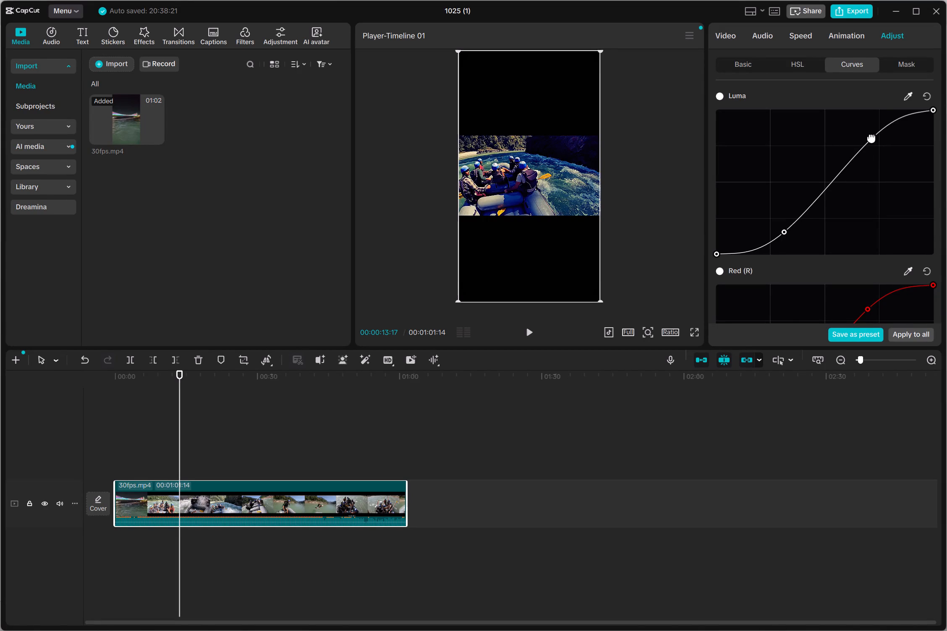
drag(871, 137, 870, 136)
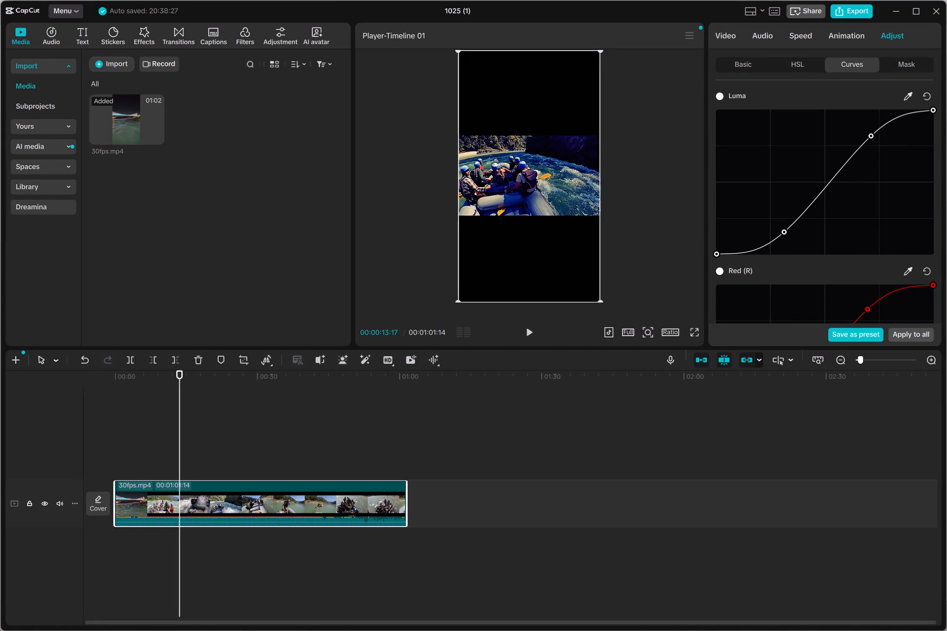
click(869, 137)
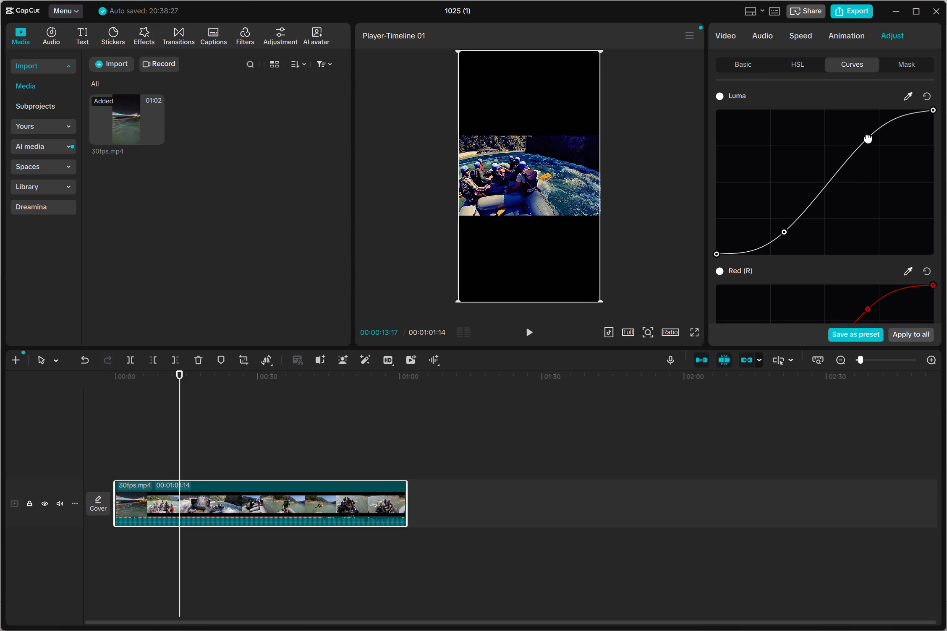
Shape the Blue curve into an S-curve matching the others, moving the lower point down and inward and the upper point up and inward.
scroll(877, 190, down, 10)
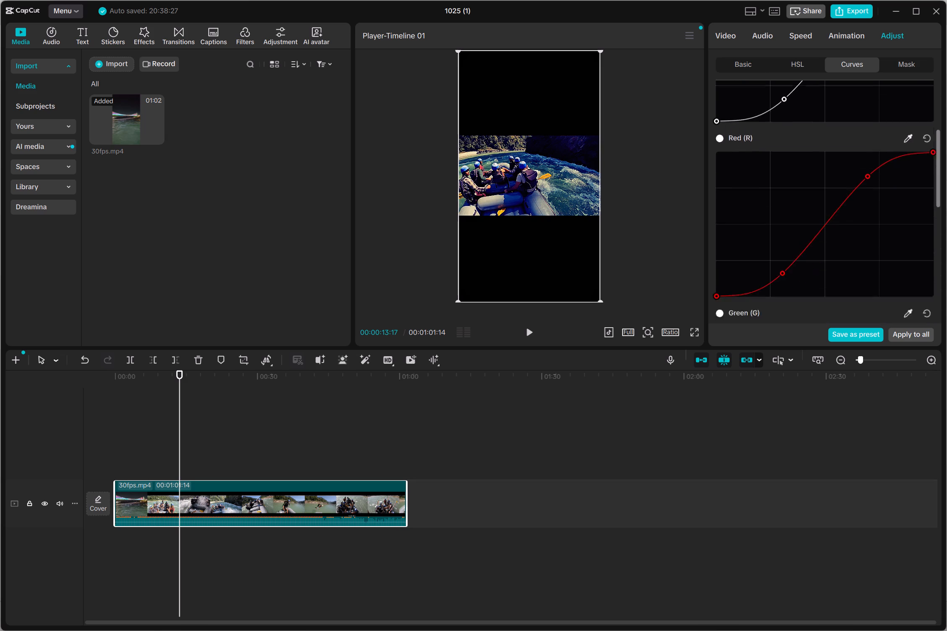
scroll(882, 193, down, 20)
scroll(882, 193, down, 1)
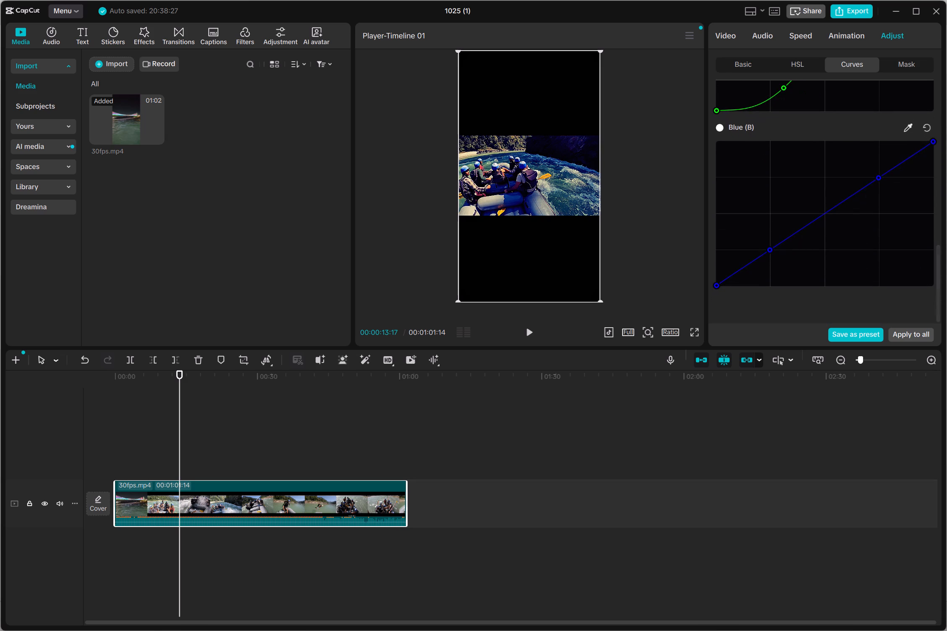
drag(772, 248, 785, 261)
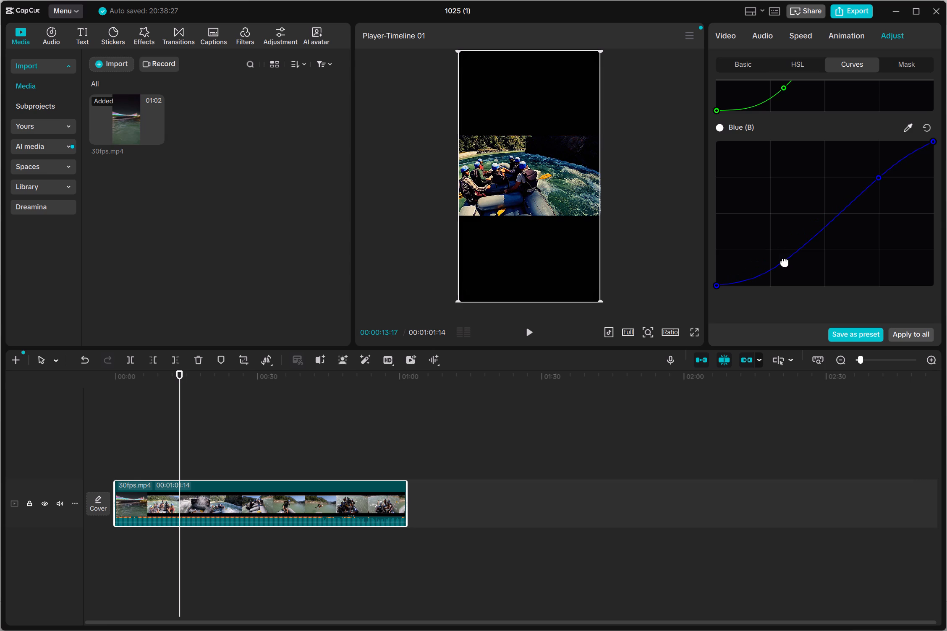
drag(785, 261, 782, 261)
drag(881, 176, 874, 169)
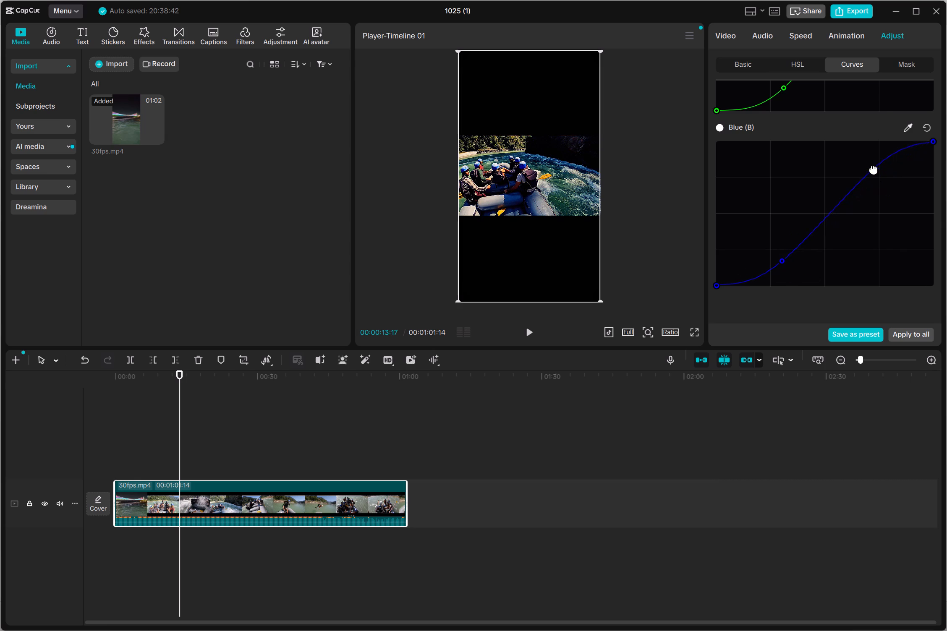
drag(874, 169, 871, 167)
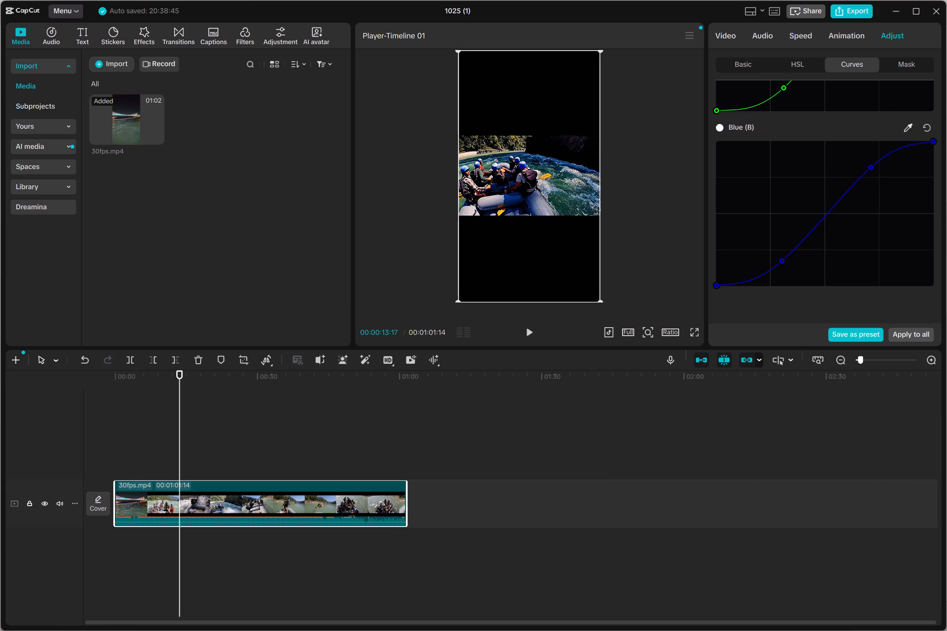
Review the graded rafting clip in full-screen playback, and replay it on the timeline from near the start.
click(696, 333)
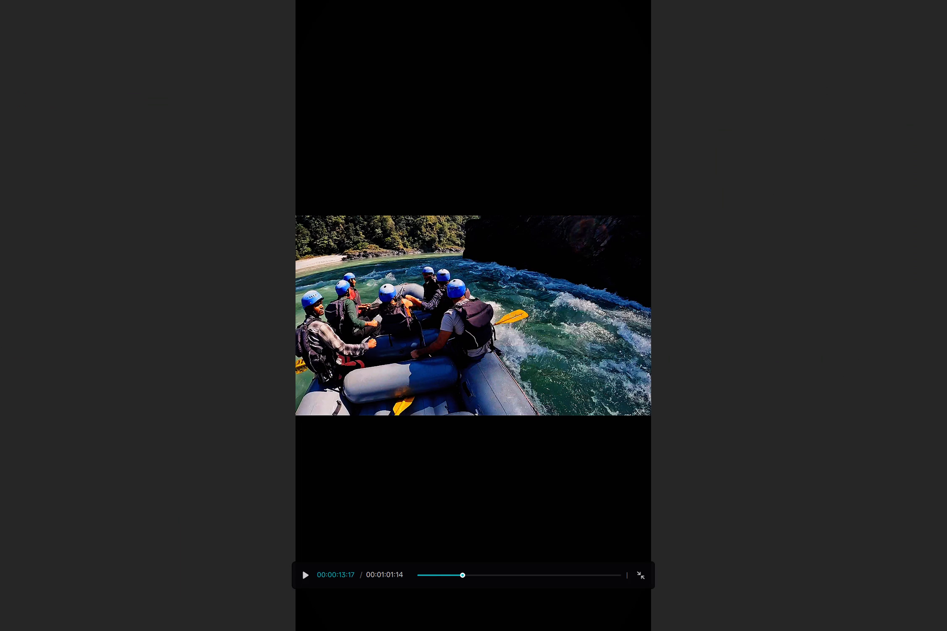
key(space)
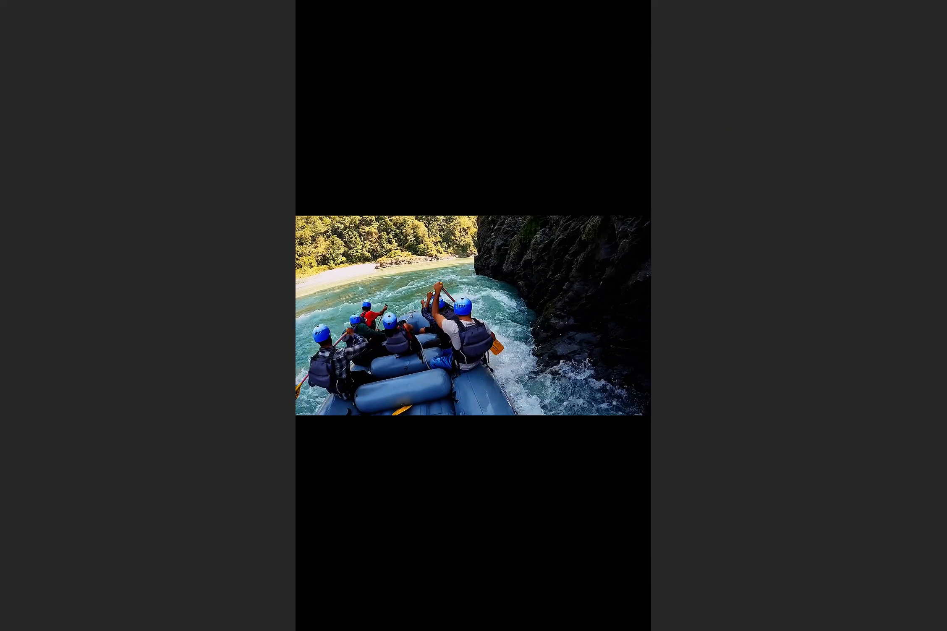
click(368, 510)
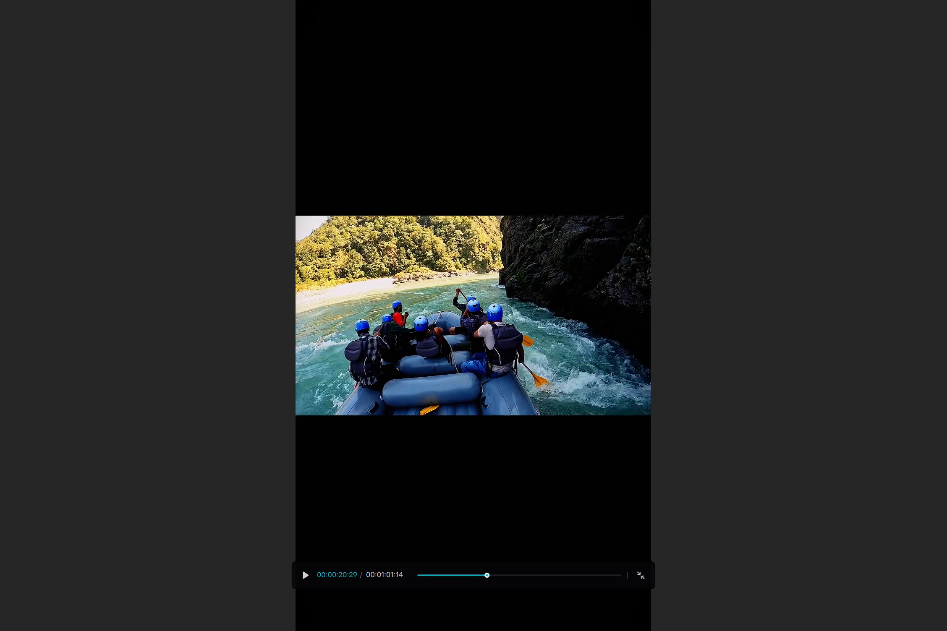
click(424, 575)
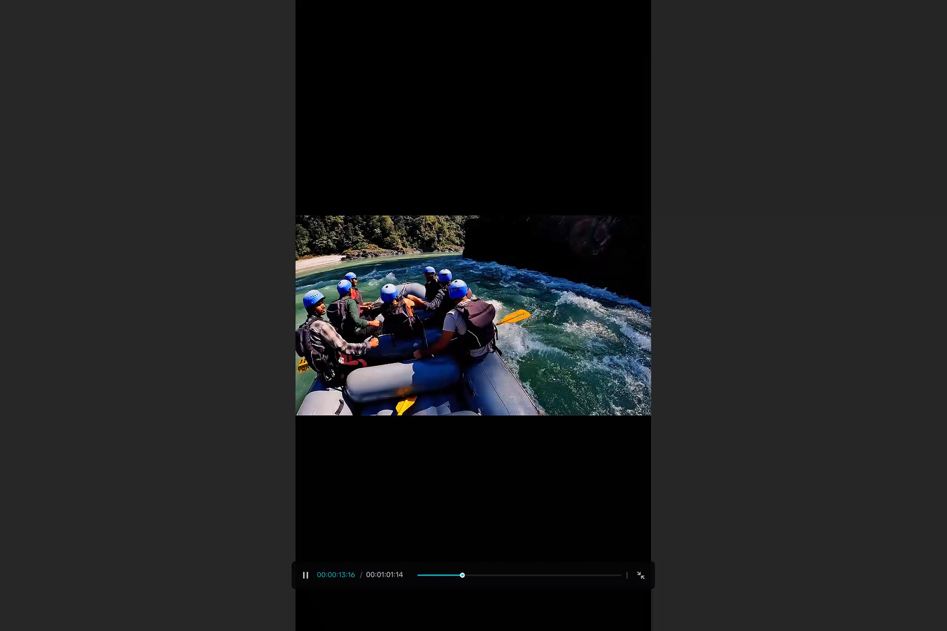
key(Escape)
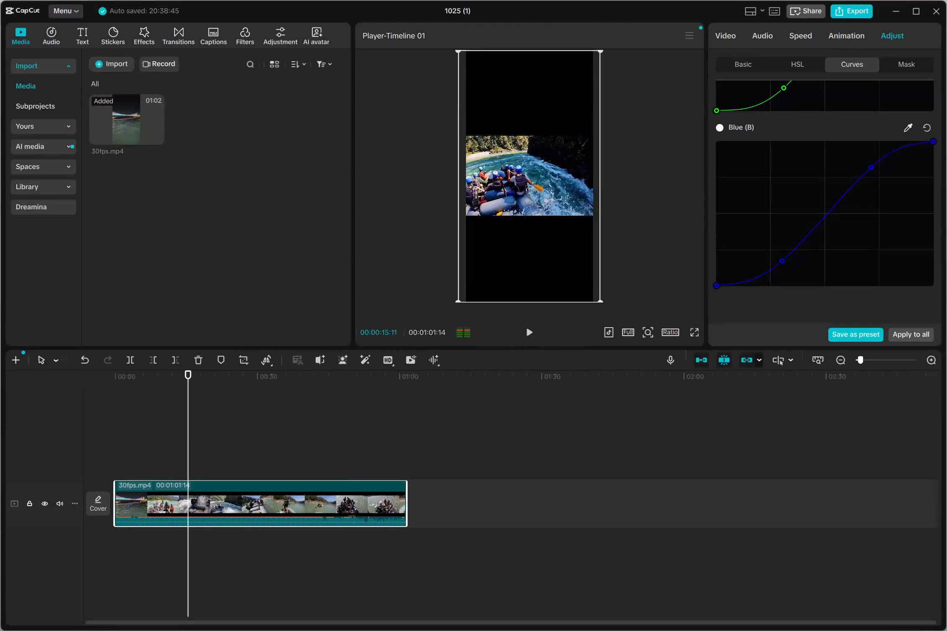
scroll(445, 525, up, 1)
click(141, 500)
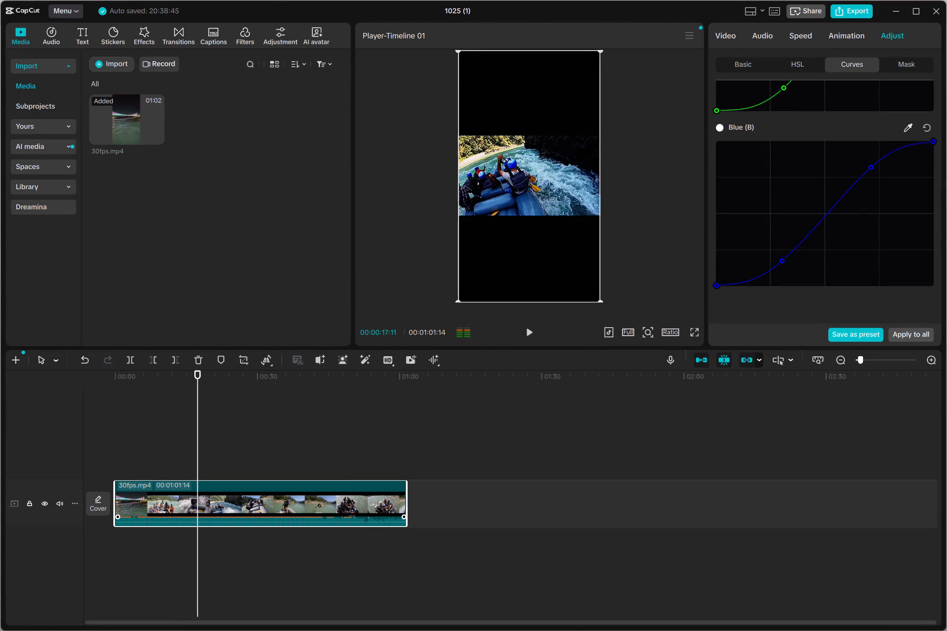
click(171, 409)
click(131, 417)
key(space)
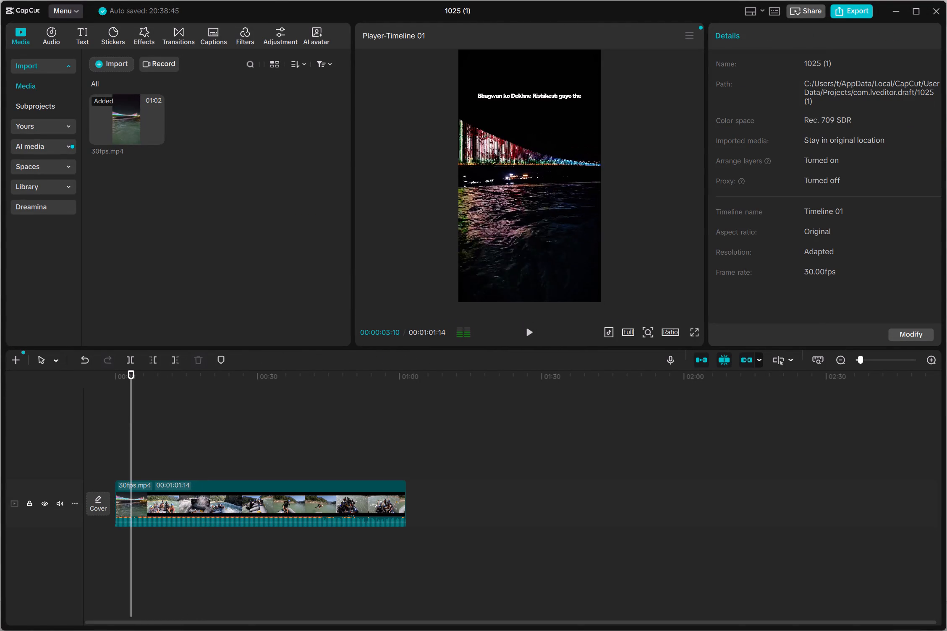
key(space)
key(space)
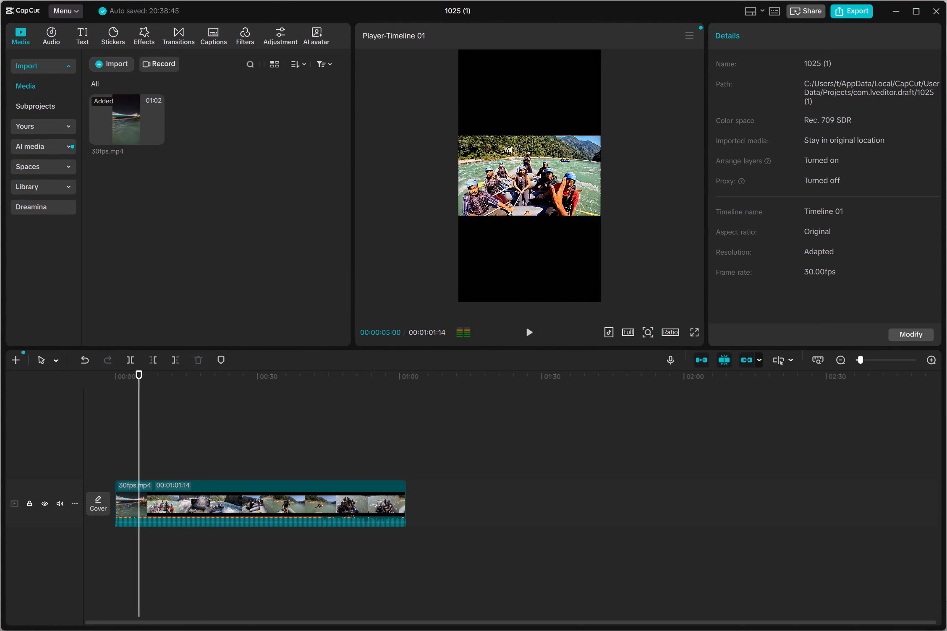
Select the rafting clip and set its basic Exposure adjustment to 0.
key(space)
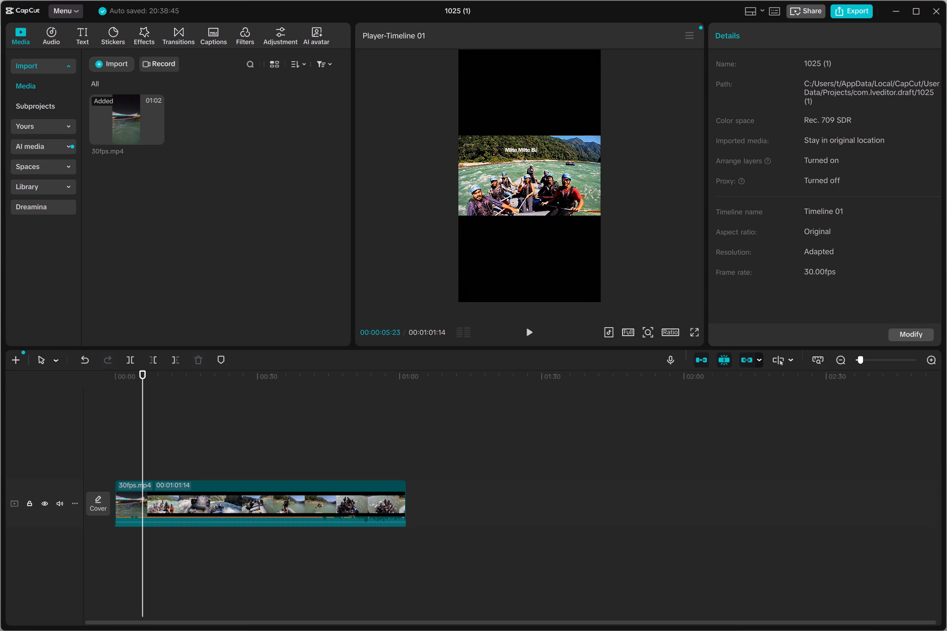
click(207, 515)
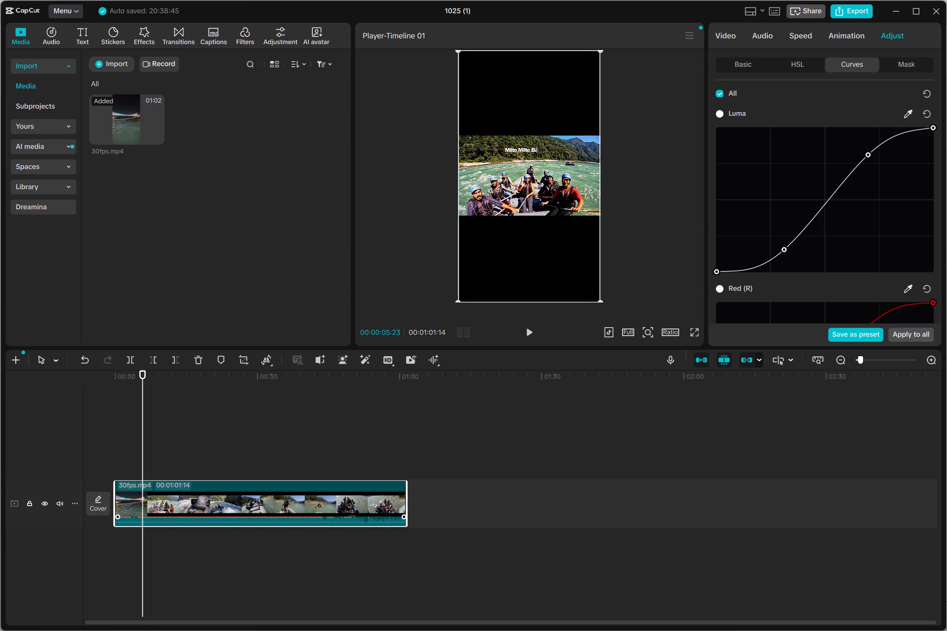
click(899, 63)
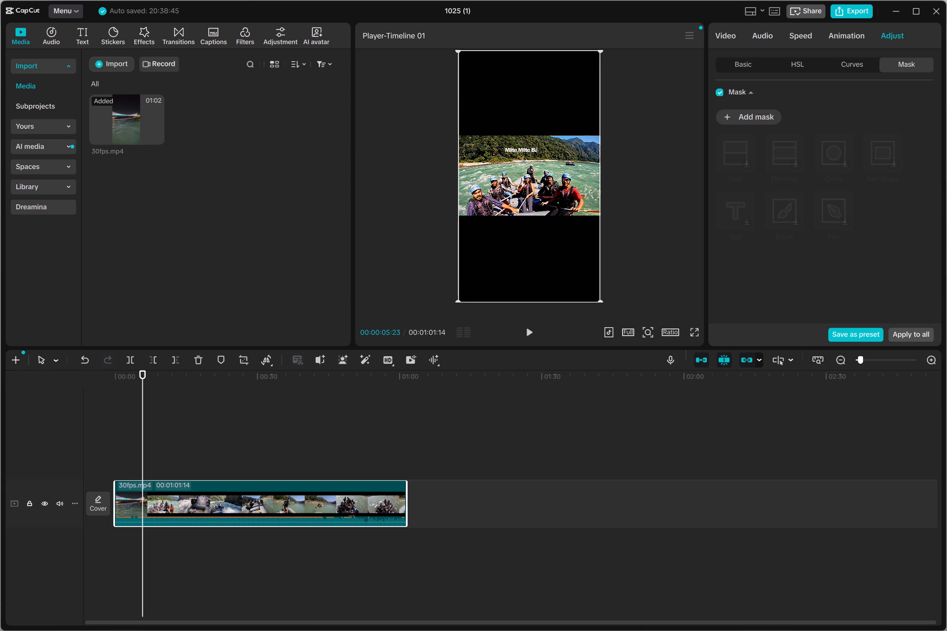
click(754, 68)
scroll(821, 100, down, 17)
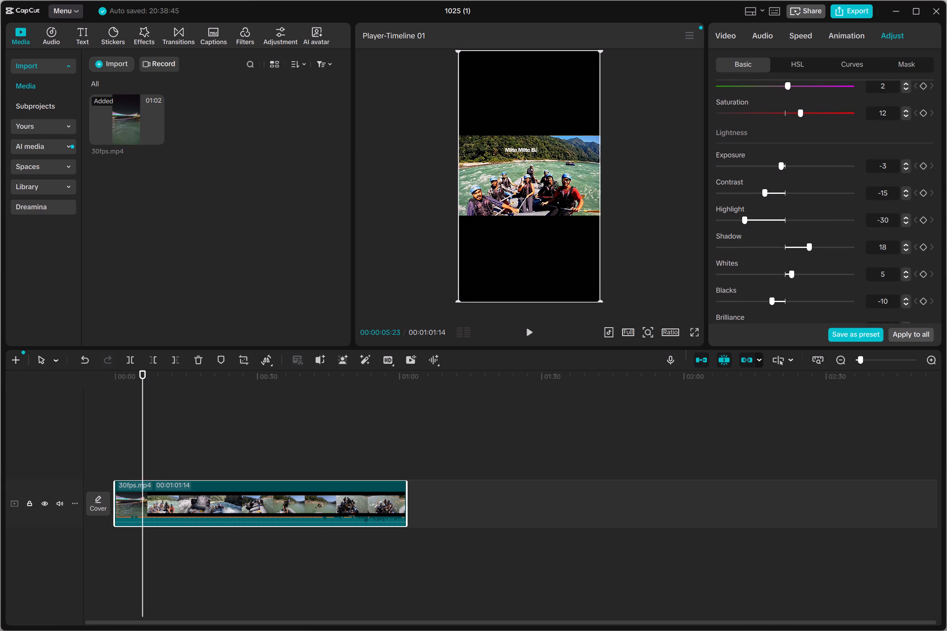
click(906, 162)
click(906, 162)
click(906, 162)
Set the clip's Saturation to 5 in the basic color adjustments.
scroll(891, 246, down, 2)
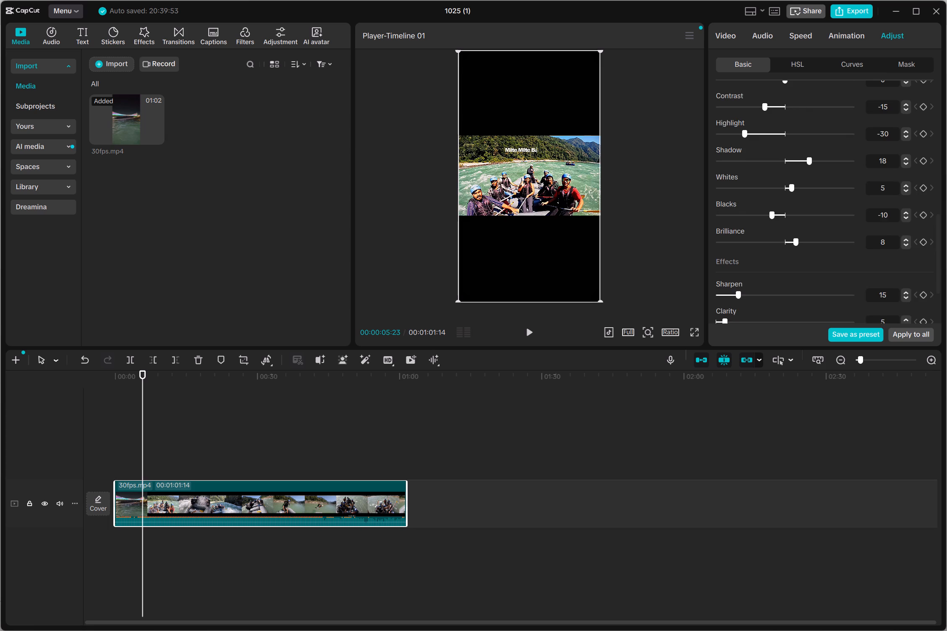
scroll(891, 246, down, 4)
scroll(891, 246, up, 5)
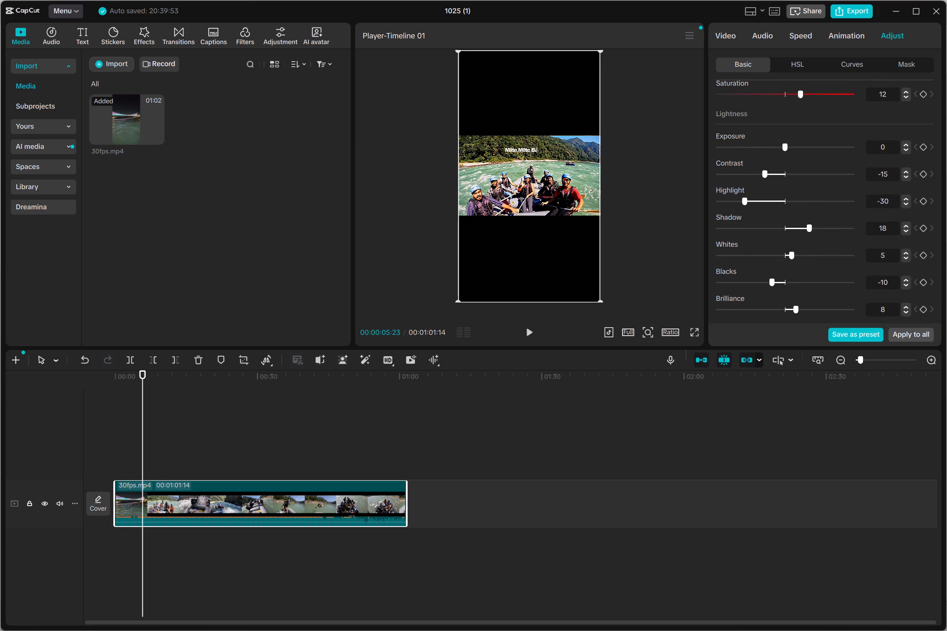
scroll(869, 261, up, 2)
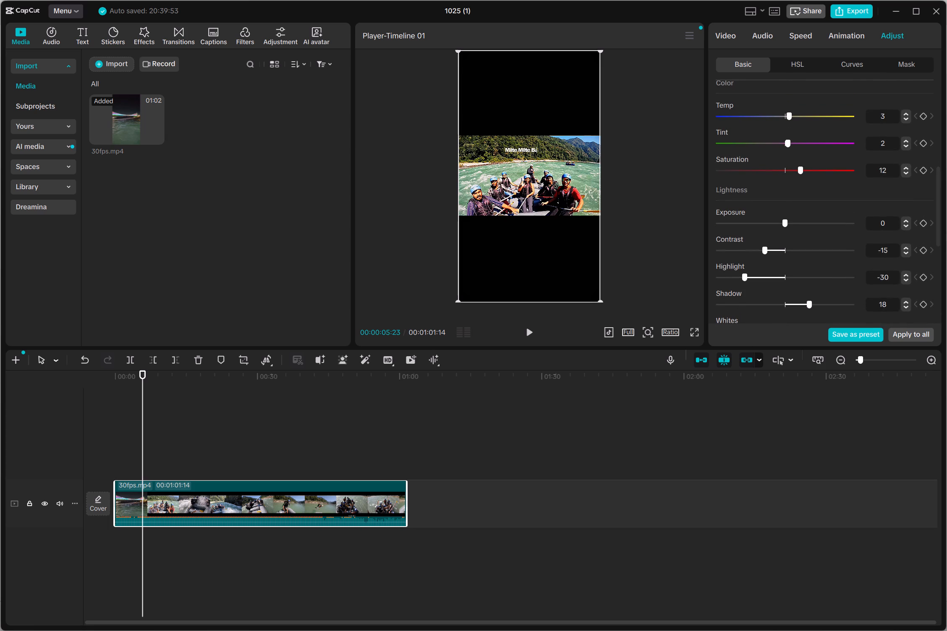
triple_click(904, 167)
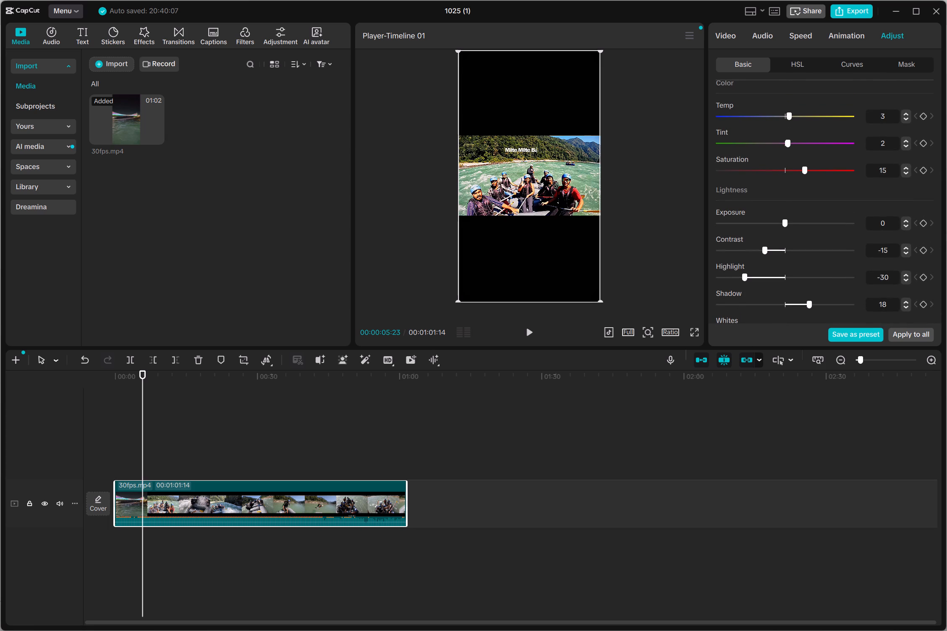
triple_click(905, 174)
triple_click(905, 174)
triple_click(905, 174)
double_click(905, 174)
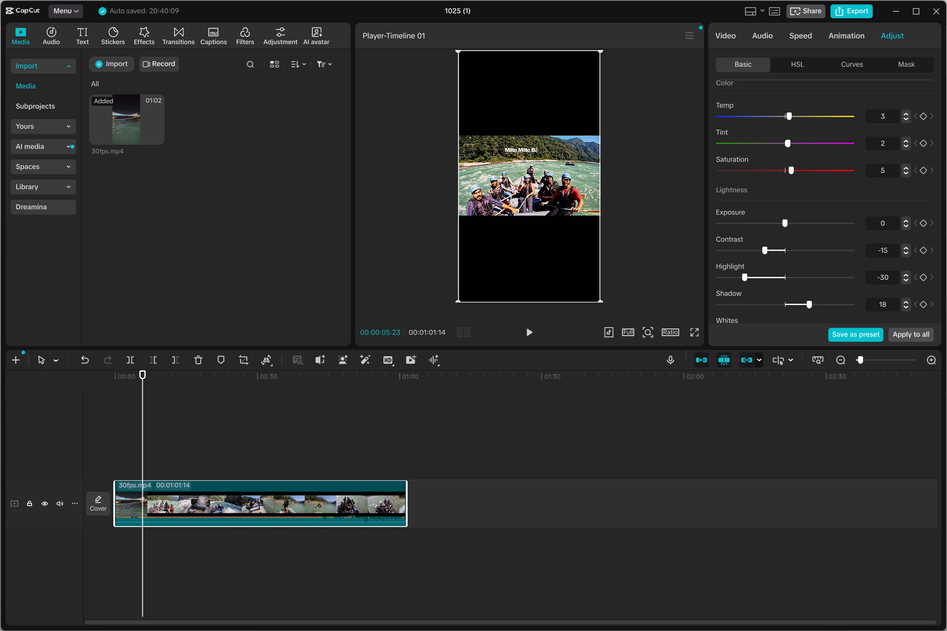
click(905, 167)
Examine the grade in full-screen view, playing the clip briefly and stepping frame by frame around the 6–8 second shots.
click(692, 335)
key(space)
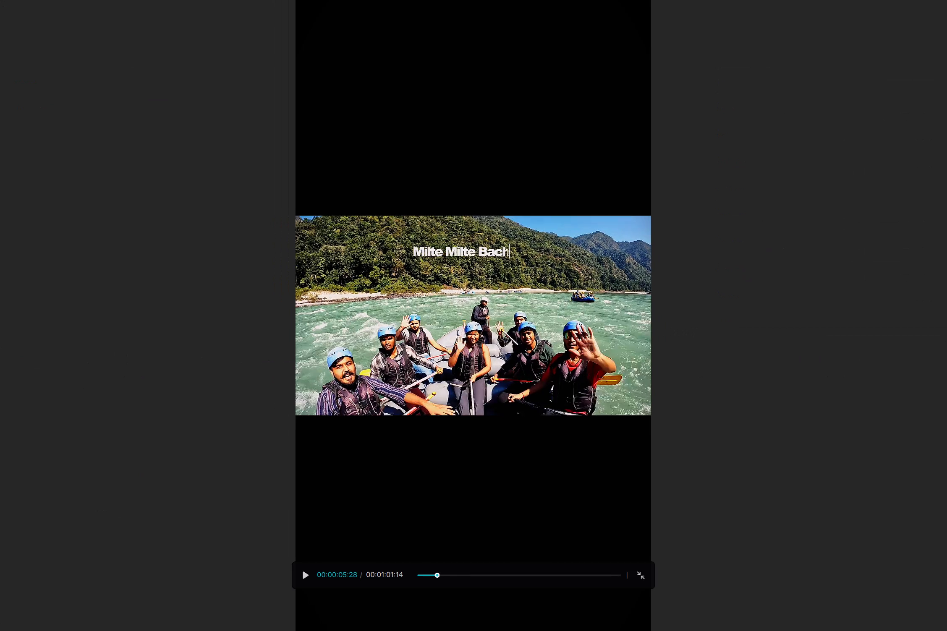
key(space)
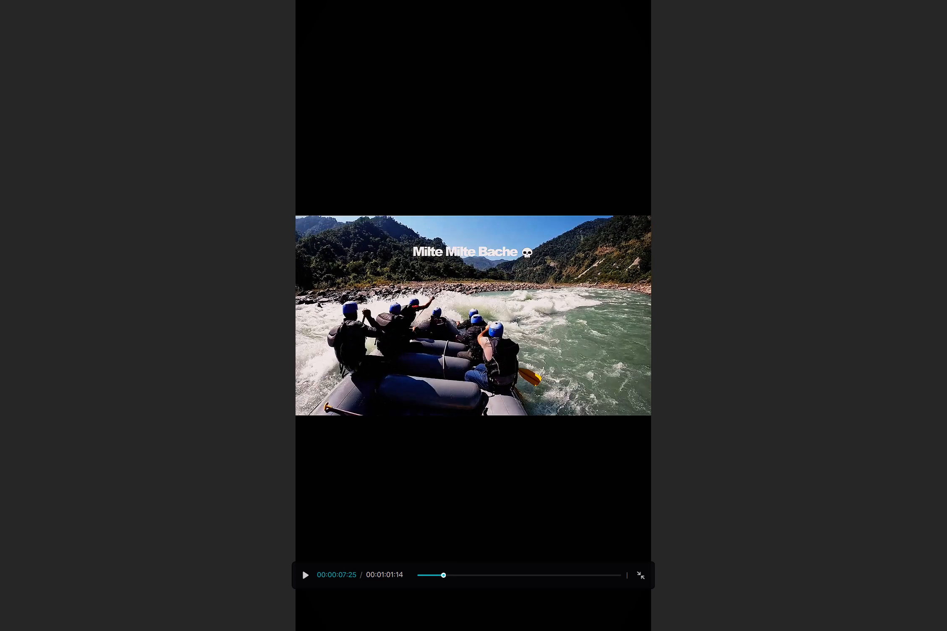
key(Escape)
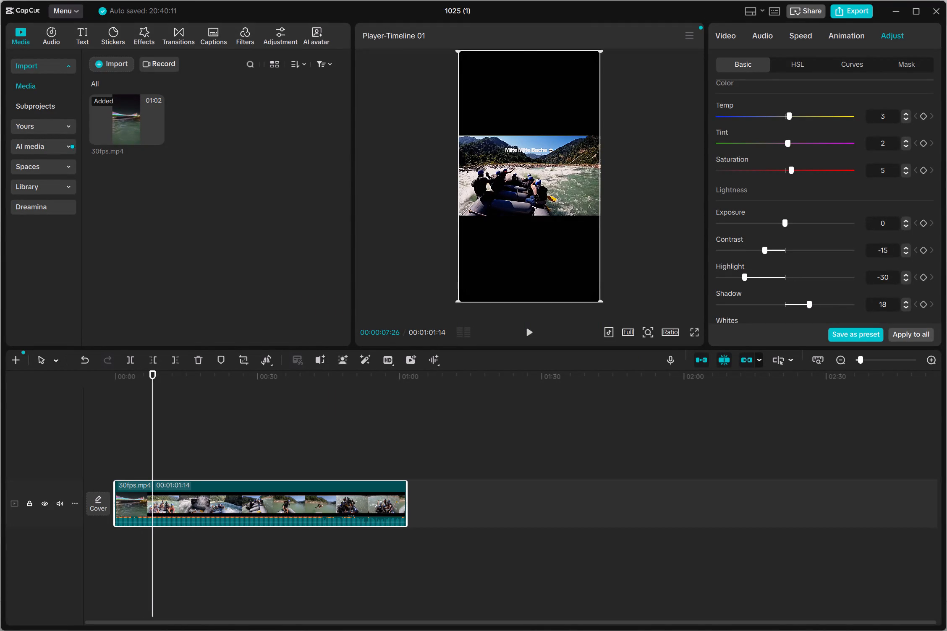
click(688, 331)
click(693, 335)
key(Left)
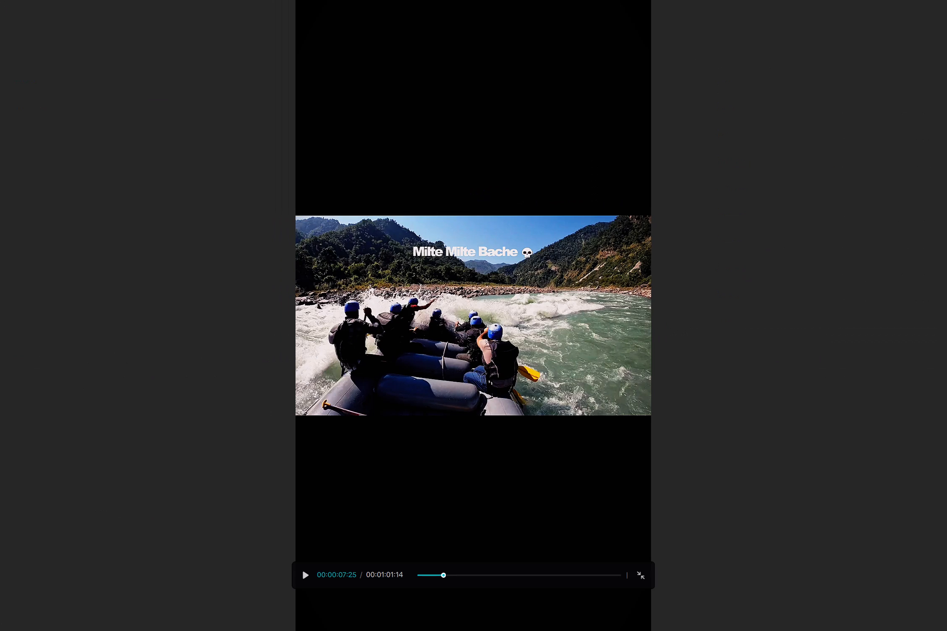
key(Left)
key(Left)
key(Left)
key(Left)
key(Left)
key(Left)
key(Left)
key(Left)
key(Left)
key(Left)
key(Left)
key(Left)
key(Left)
key(Left)
key(Left)
key(Left)
key(Left)
key(Left)
key(Left)
key(Left)
key(Left)
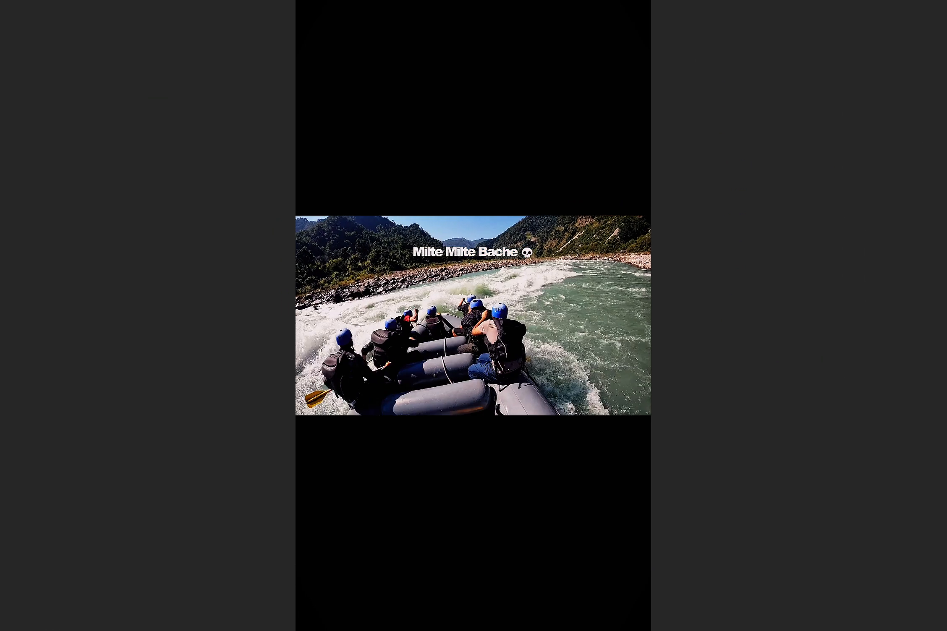
key(Right)
key(Right)
key(Right)
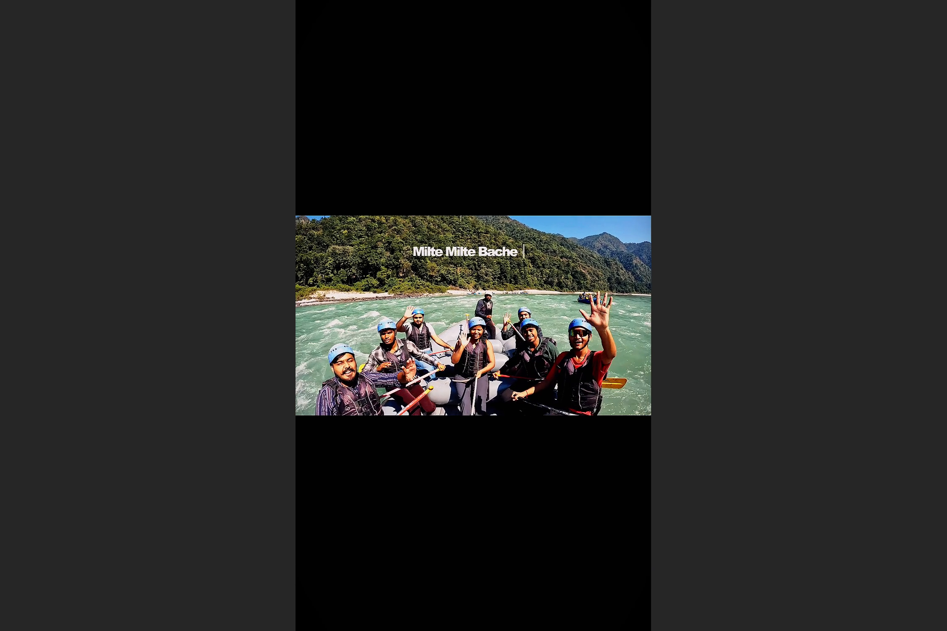
key(Right)
key(Right)
key(Right)
key(Right)
key(Right)
key(Right)
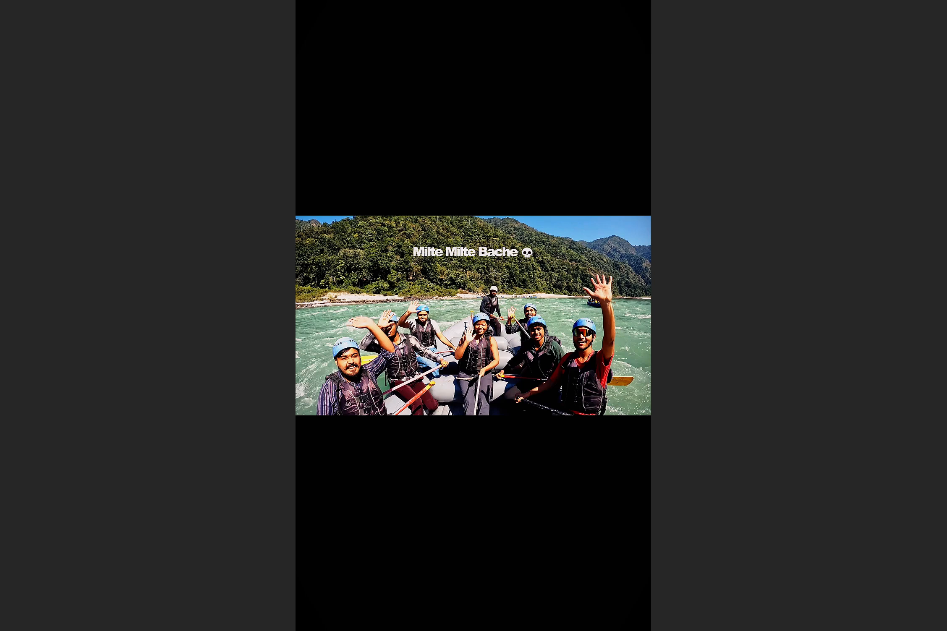
key(Escape)
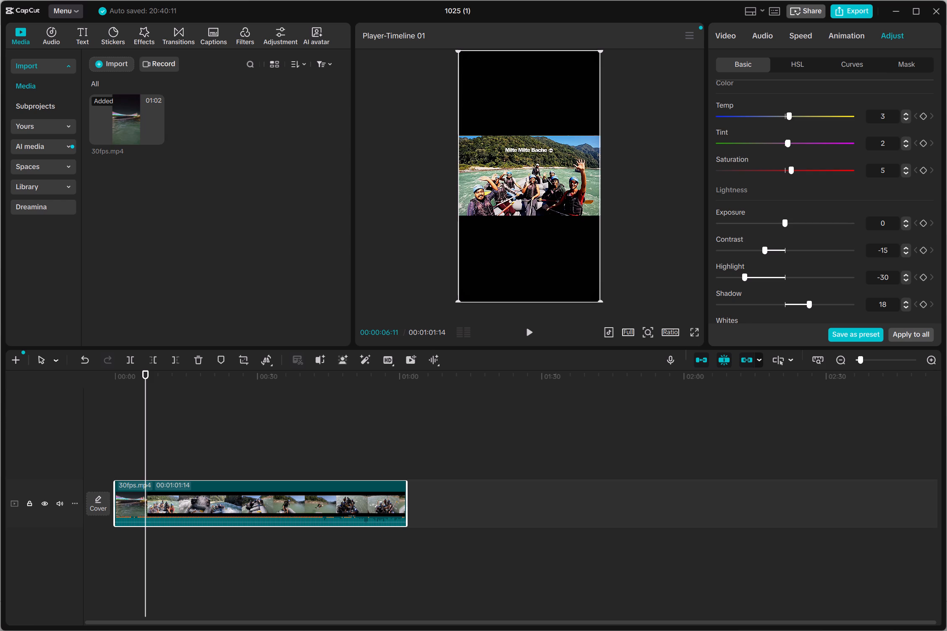
Reset the clip's Temp and Tint to 0.
double_click(908, 117)
click(908, 117)
double_click(910, 146)
Set the clip's Saturation to 3.
triple_click(905, 175)
click(905, 166)
Set the clip's Contrast to 5 in the lightness adjustments.
click(905, 245)
click(905, 247)
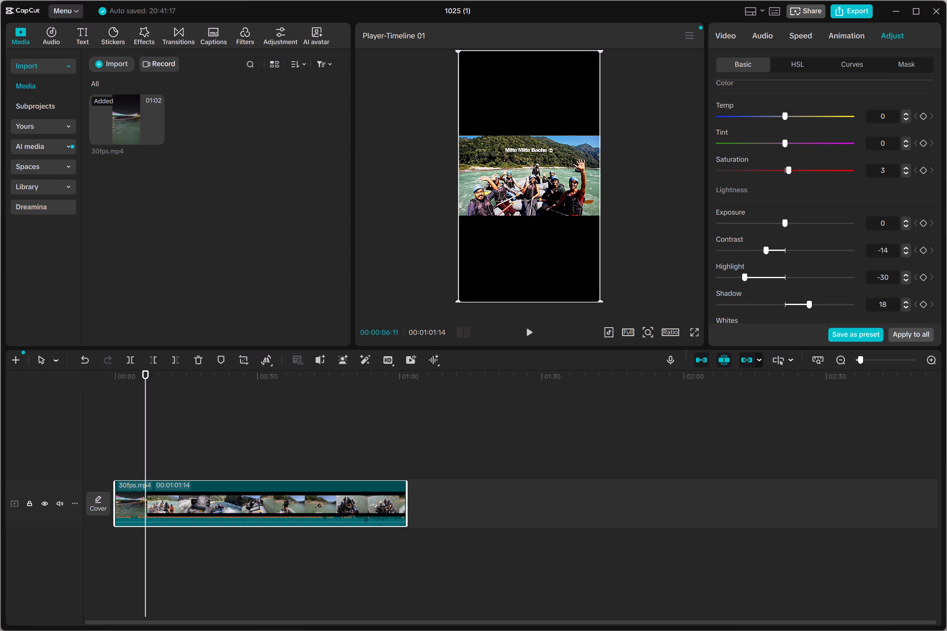
triple_click(905, 247)
triple_click(905, 247)
triple_click(905, 247)
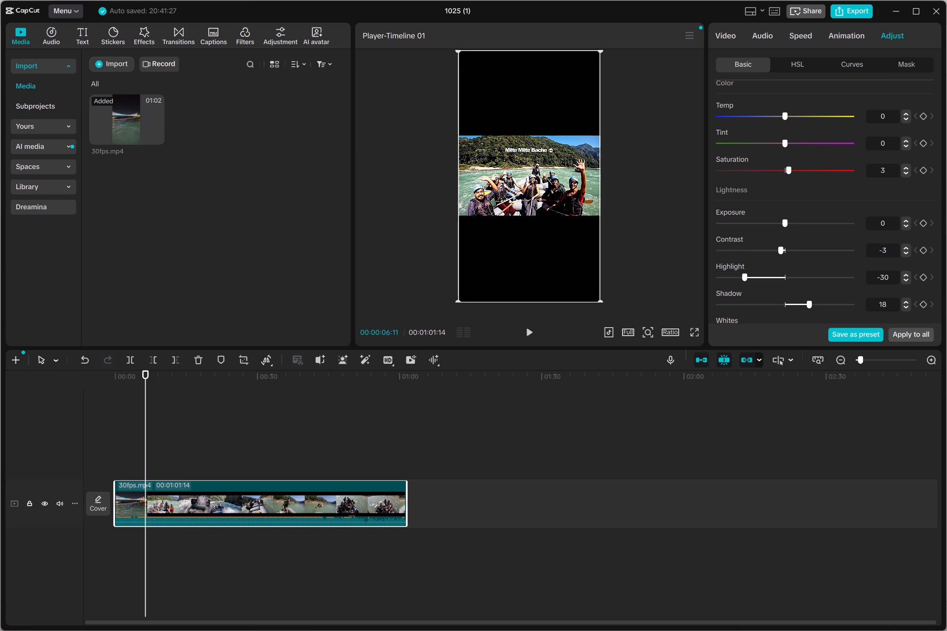
triple_click(905, 247)
triple_click(905, 247)
Set the clip's Highlight to -20 in the lightness adjustments.
scroll(806, 373, down, 1)
double_click(907, 278)
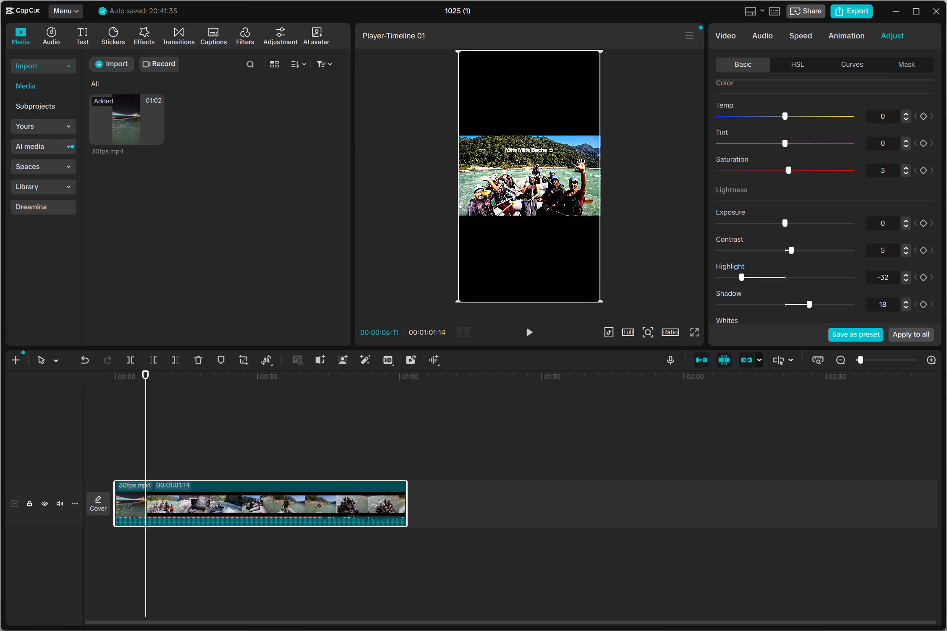
triple_click(906, 274)
triple_click(906, 274)
triple_click(906, 274)
triple_click(906, 274)
Try a higher Whites value of about 11 on the clip, and reset Whites to 0.
scroll(888, 276, down, 3)
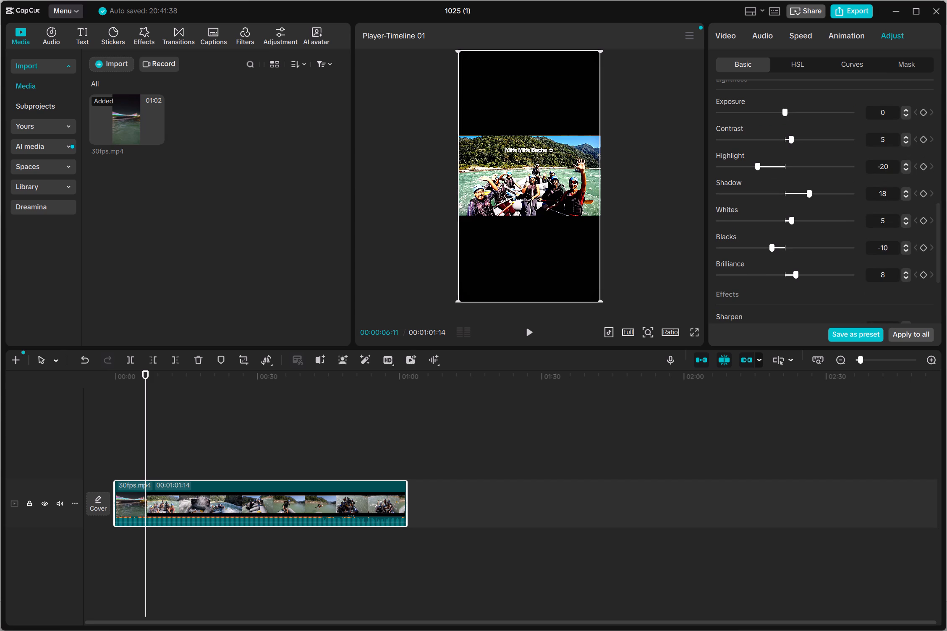
triple_click(907, 220)
click(907, 220)
triple_click(906, 217)
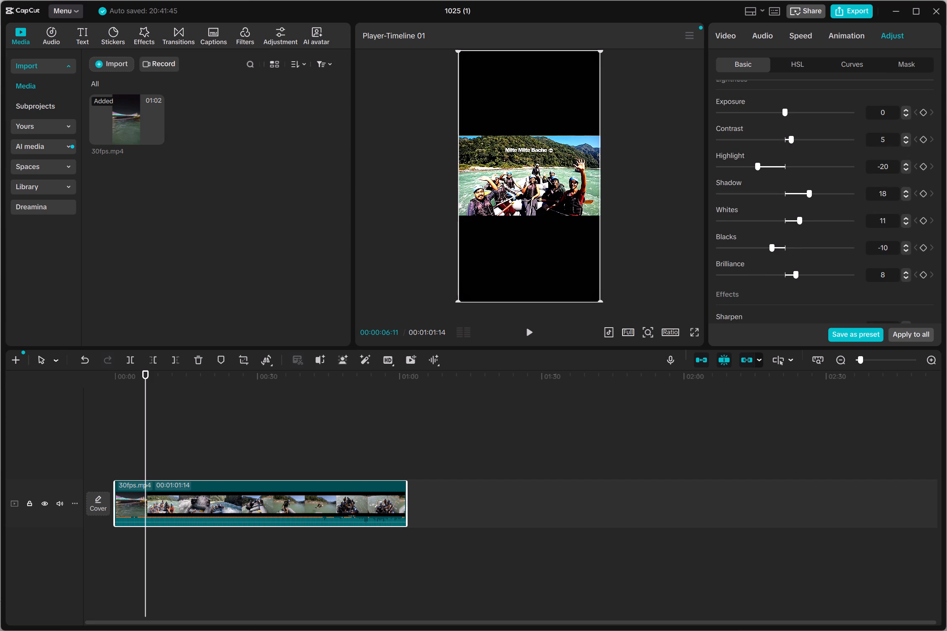
click(906, 217)
triple_click(906, 226)
triple_click(906, 226)
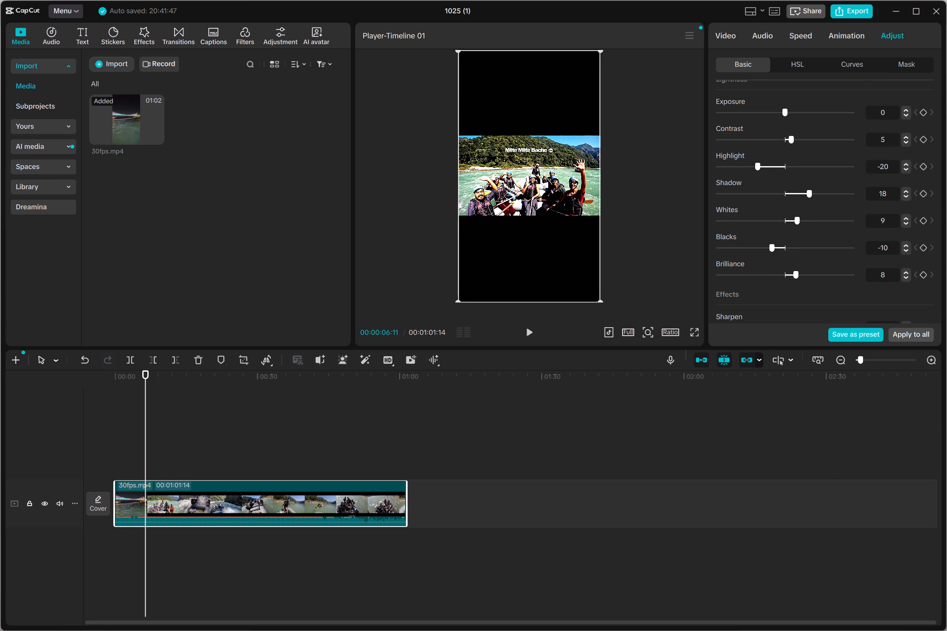
triple_click(906, 226)
triple_click(906, 226)
click(906, 226)
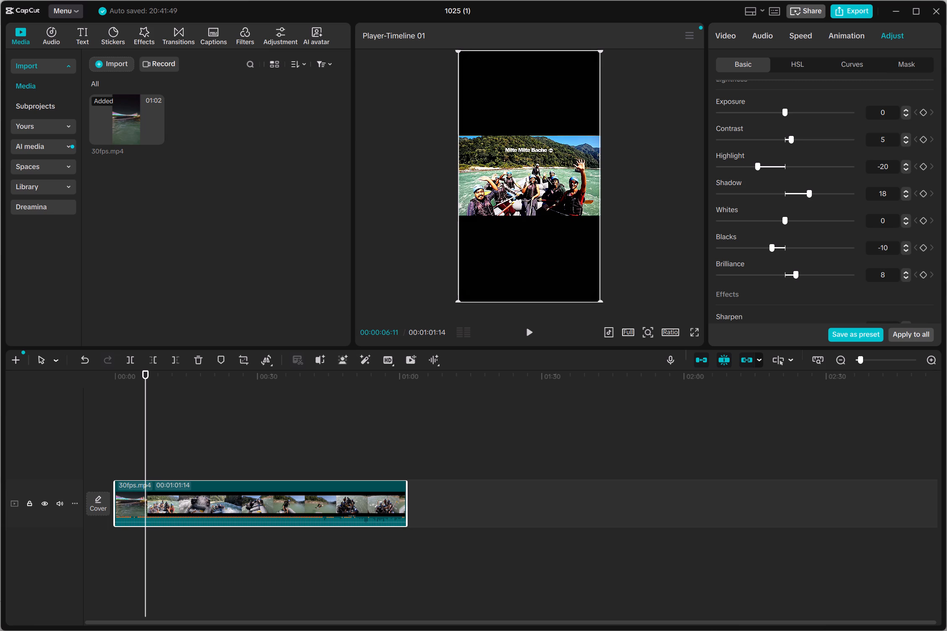
Set the clip's Shadow to 24 in the lightness adjustments.
double_click(903, 198)
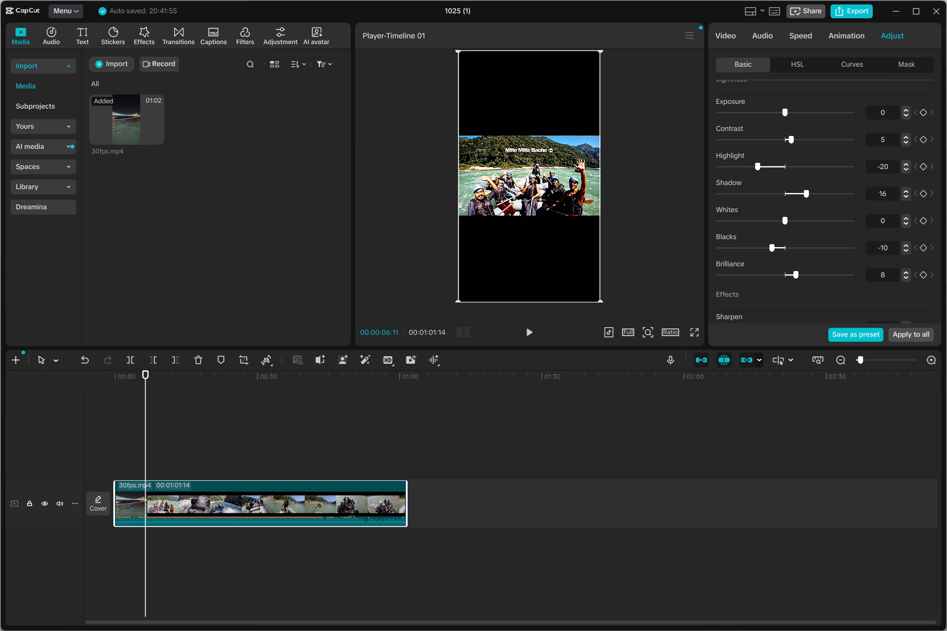
triple_click(908, 192)
triple_click(908, 192)
double_click(908, 192)
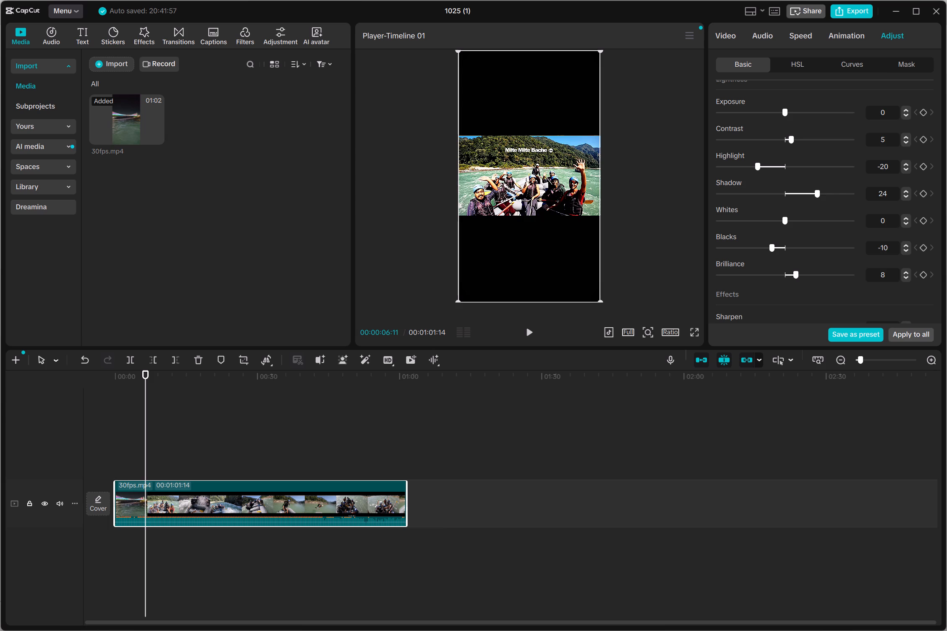
Set the clip's Shadow to 25 in the lightness adjustments.
click(908, 192)
Set the clip's Blacks to -3 in the lightness adjustments.
double_click(905, 254)
triple_click(905, 252)
click(905, 252)
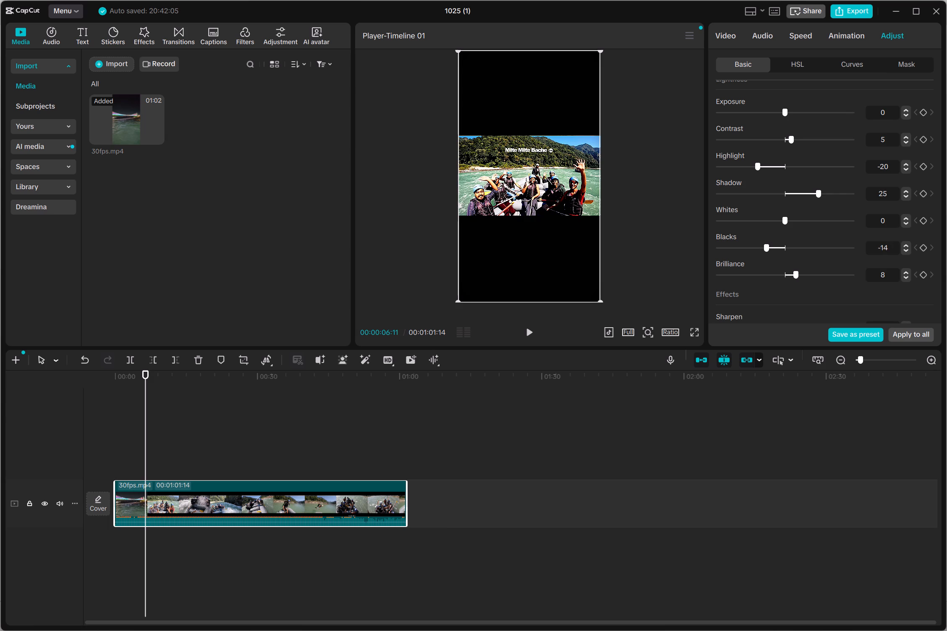
triple_click(906, 244)
triple_click(906, 244)
triple_click(906, 244)
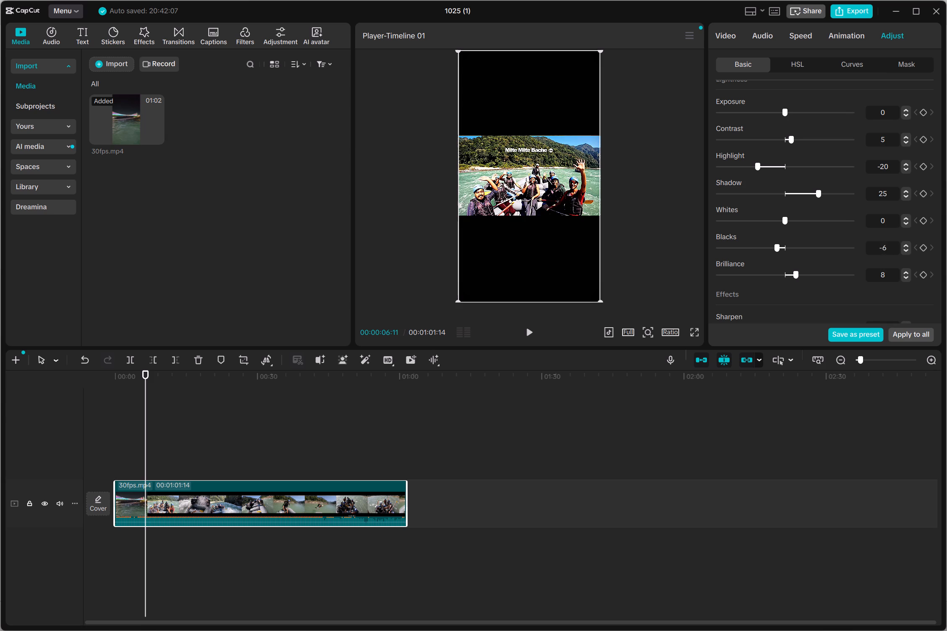
double_click(906, 244)
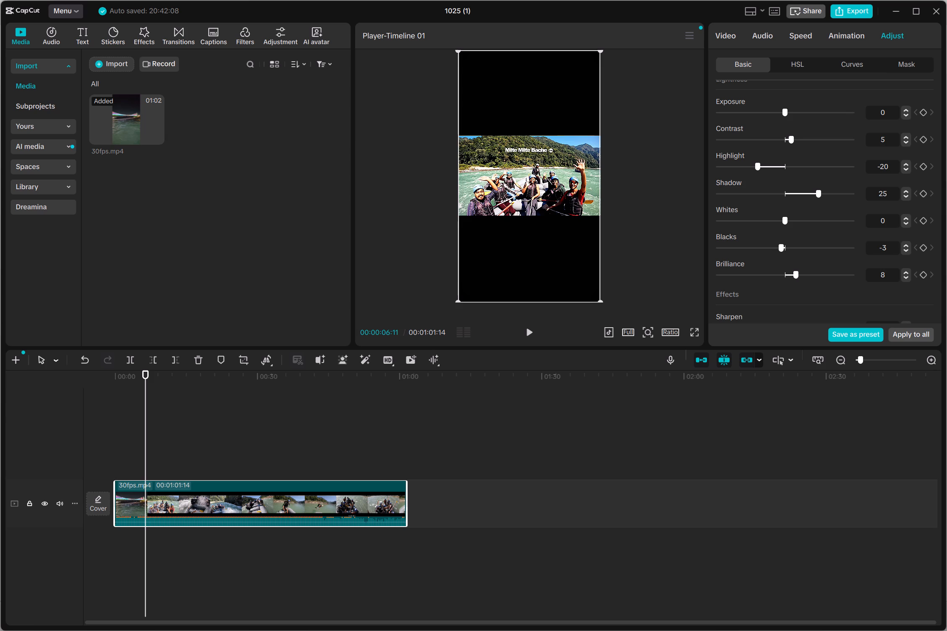
Set the clip's Brilliance to -3 in the lightness adjustments.
triple_click(905, 276)
triple_click(905, 276)
triple_click(905, 276)
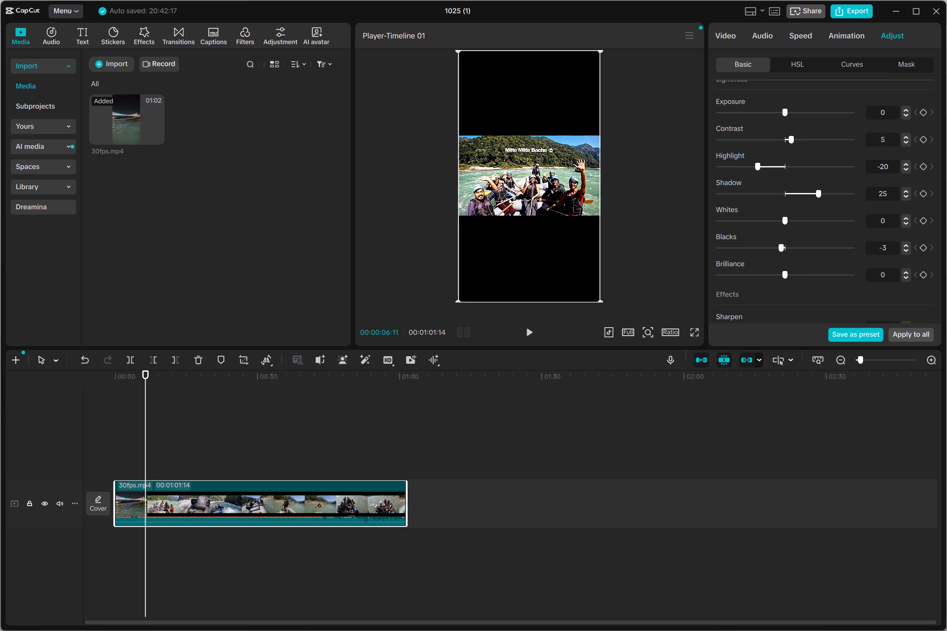
double_click(905, 276)
Set the clip's Clarity to 2 in the effects adjustments.
scroll(885, 250, down, 3)
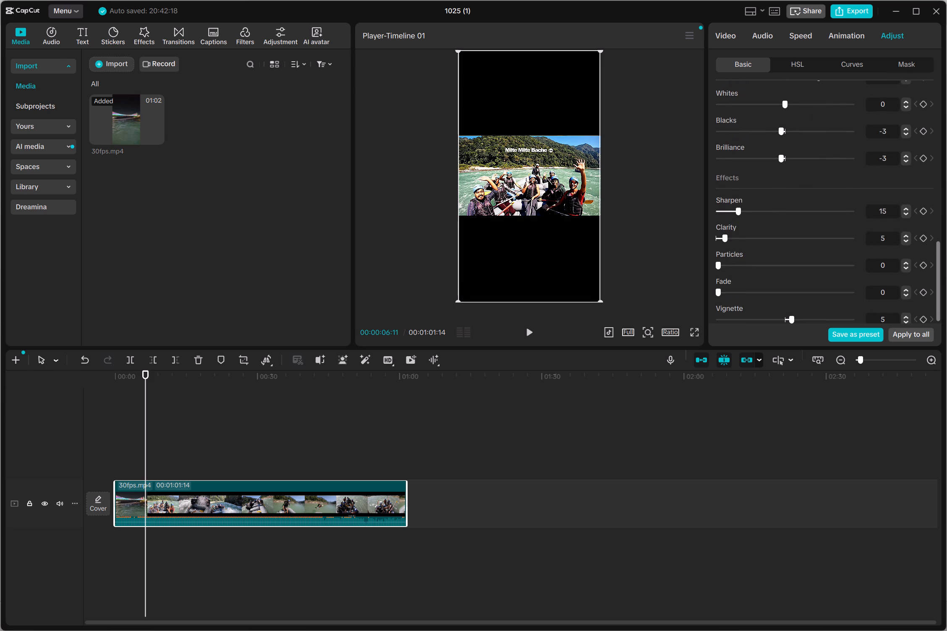
triple_click(903, 240)
click(903, 240)
click(904, 231)
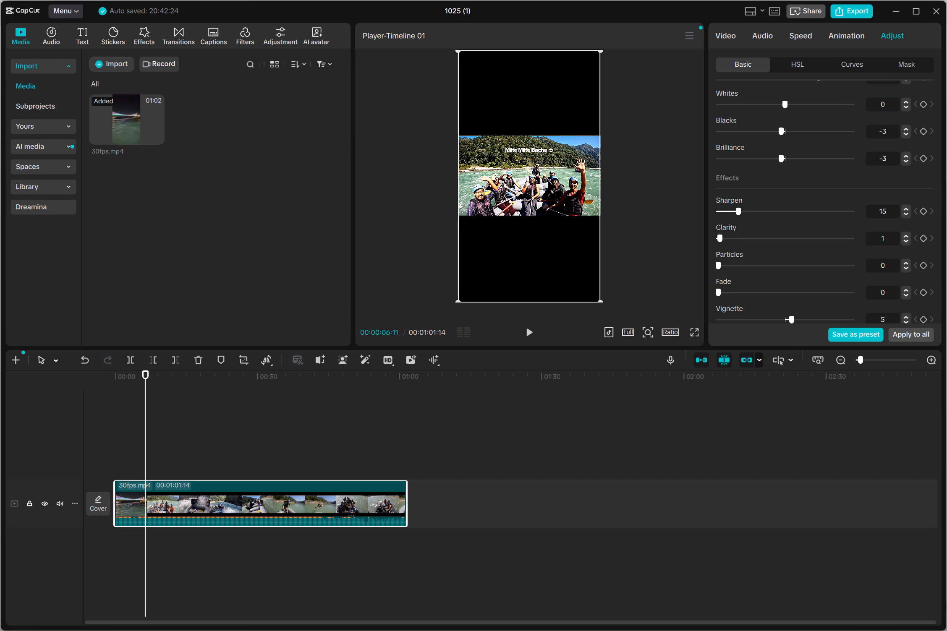
click(905, 234)
Set the clip's Vignette to 0 in the effects adjustments.
scroll(903, 276, down, 3)
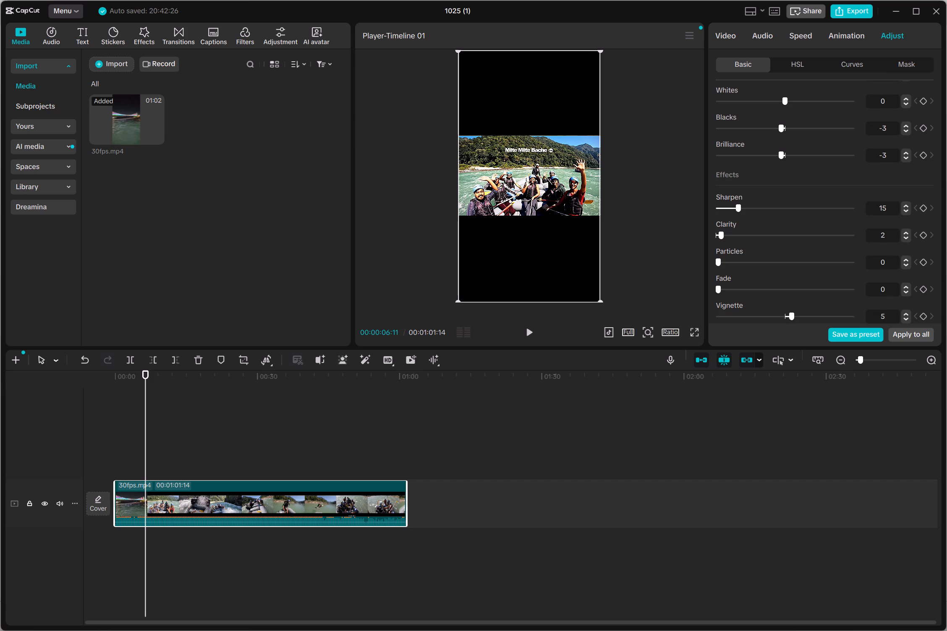
triple_click(908, 317)
click(908, 317)
click(908, 317)
Set the Saturation of the magenta range to 2 in the clip's HSL adjustments.
click(806, 58)
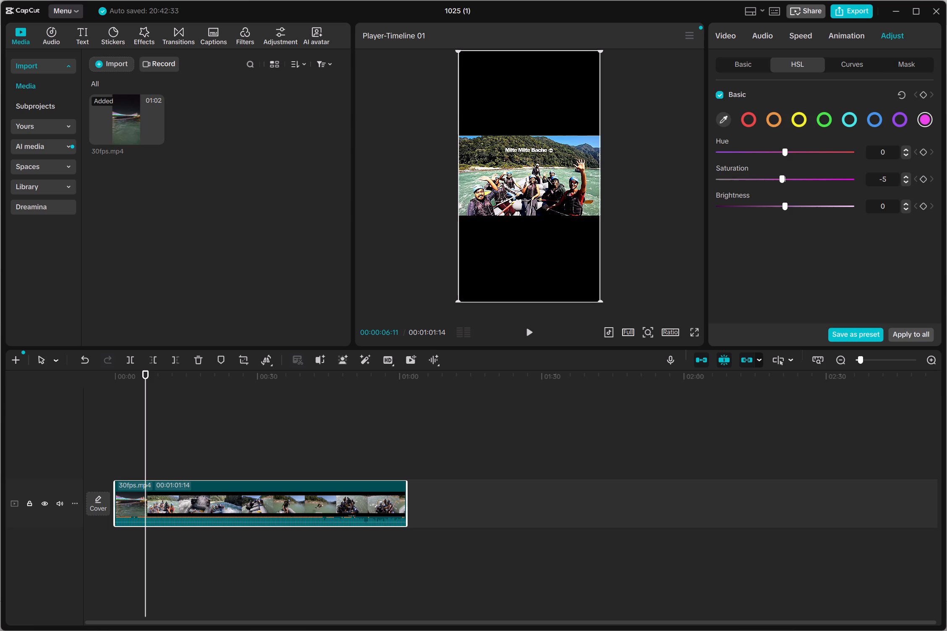
double_click(907, 179)
click(907, 179)
triple_click(907, 179)
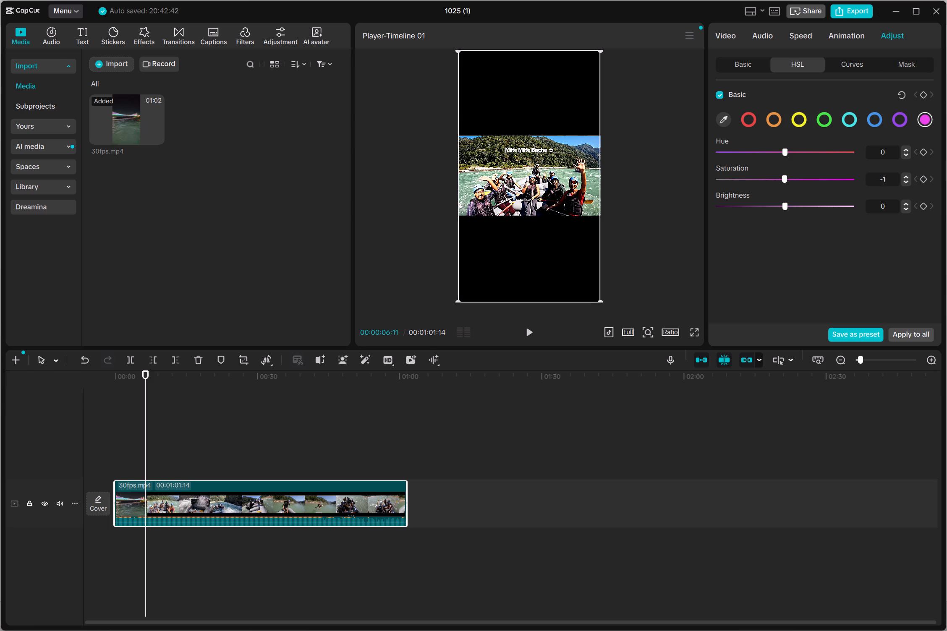
click(907, 179)
Set the Saturation of the red range to 2 in the clip's HSL adjustments.
click(755, 120)
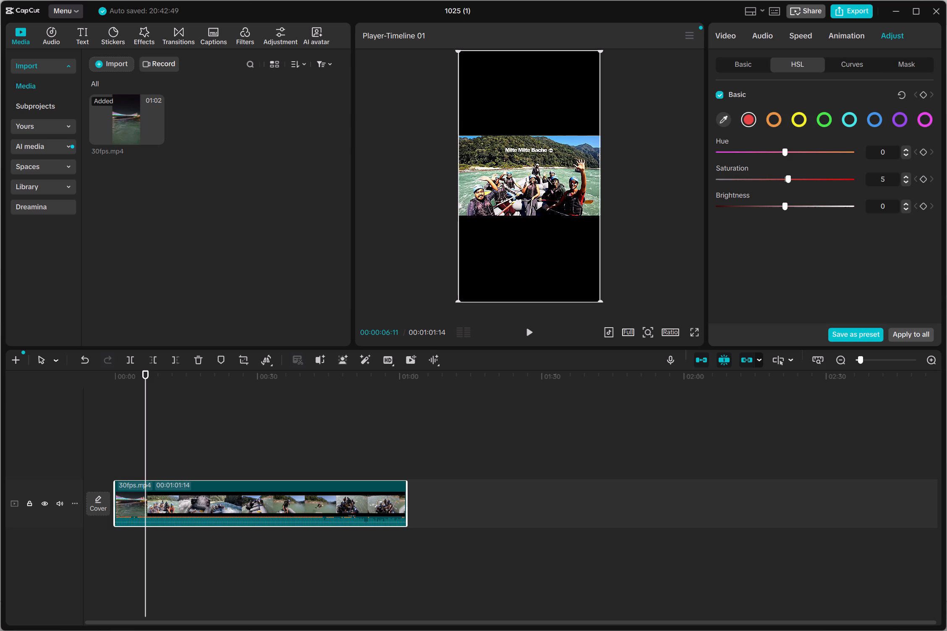
click(904, 178)
triple_click(904, 180)
click(904, 181)
Set the Saturation of the orange range to 3 in the clip's HSL adjustments.
click(780, 118)
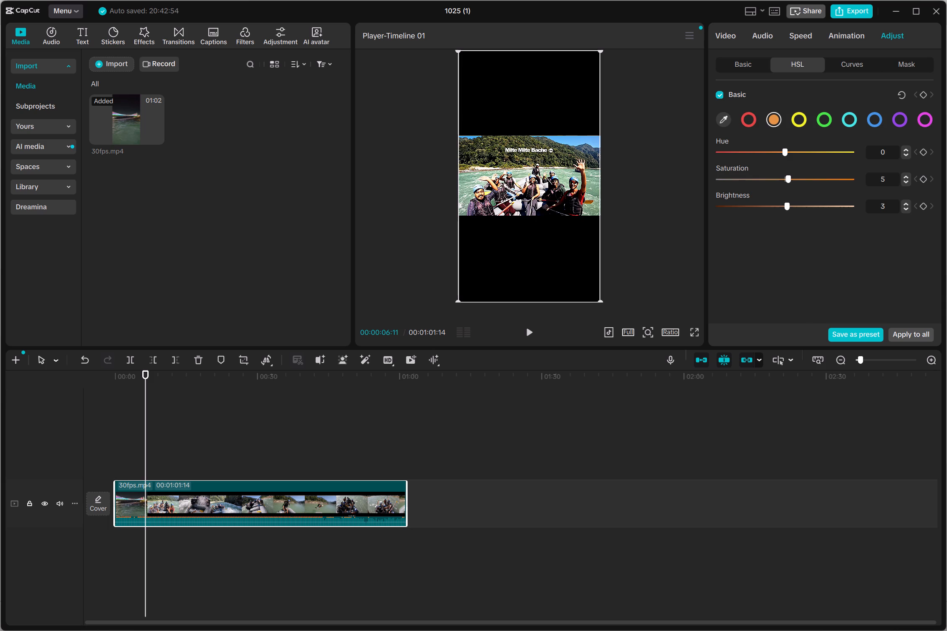
triple_click(909, 178)
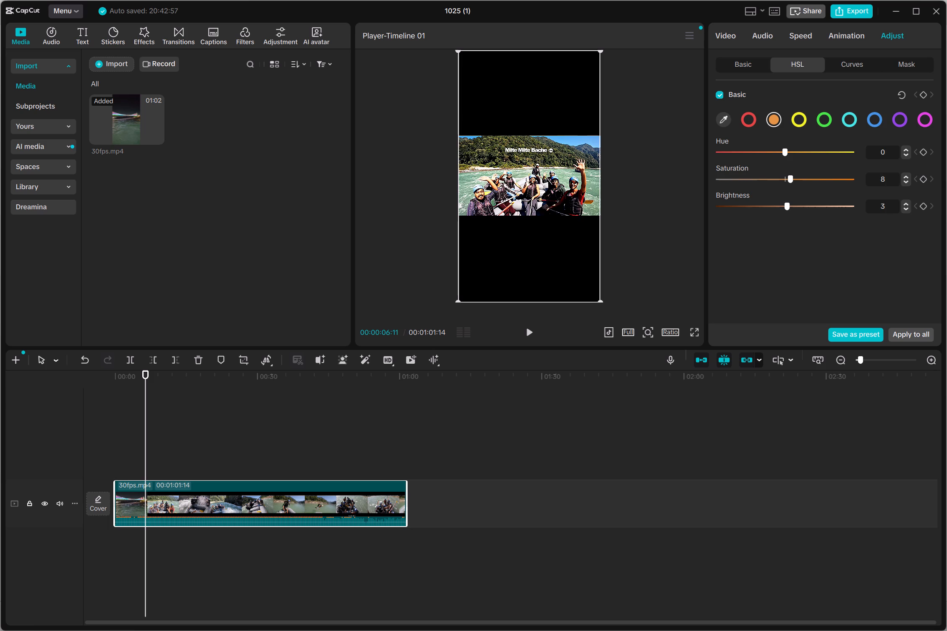
triple_click(906, 183)
triple_click(906, 183)
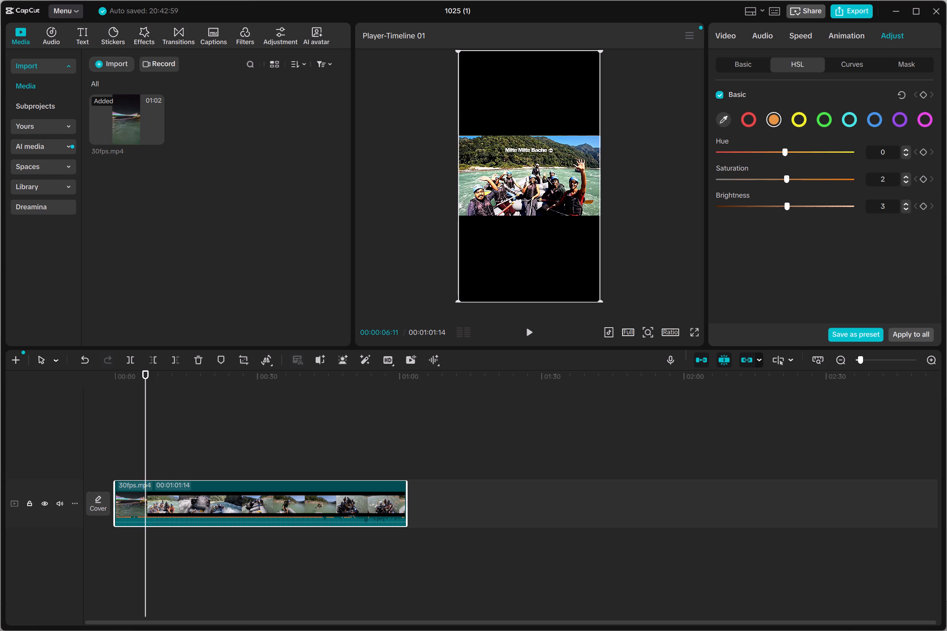
click(904, 175)
Set the Hue of the yellow range to -3 in the clip's HSL adjustments.
click(791, 121)
click(806, 121)
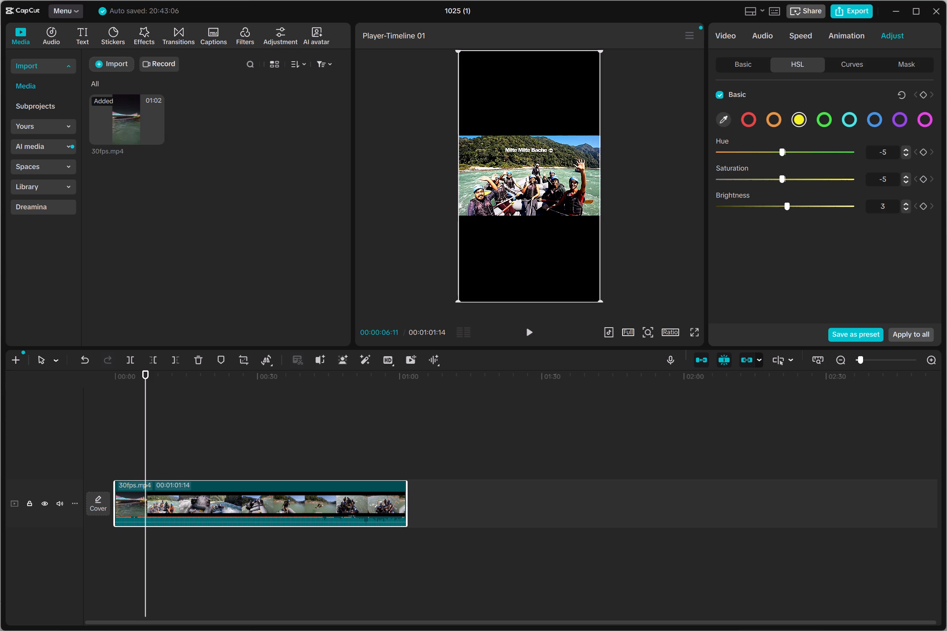
double_click(908, 156)
triple_click(906, 148)
click(906, 148)
Set the Hue of the green range to -3 in the clip's HSL adjustments.
click(827, 121)
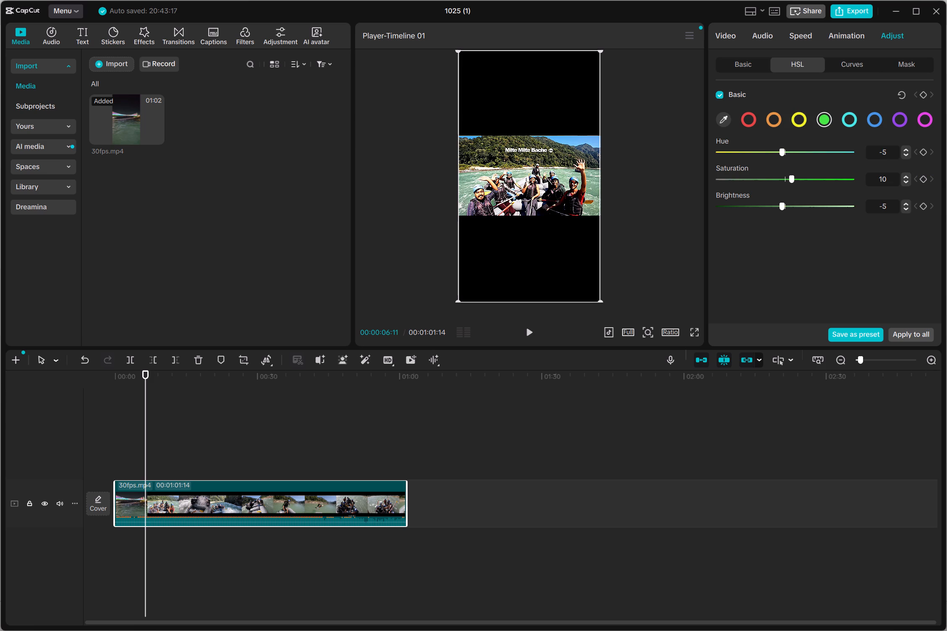
triple_click(905, 156)
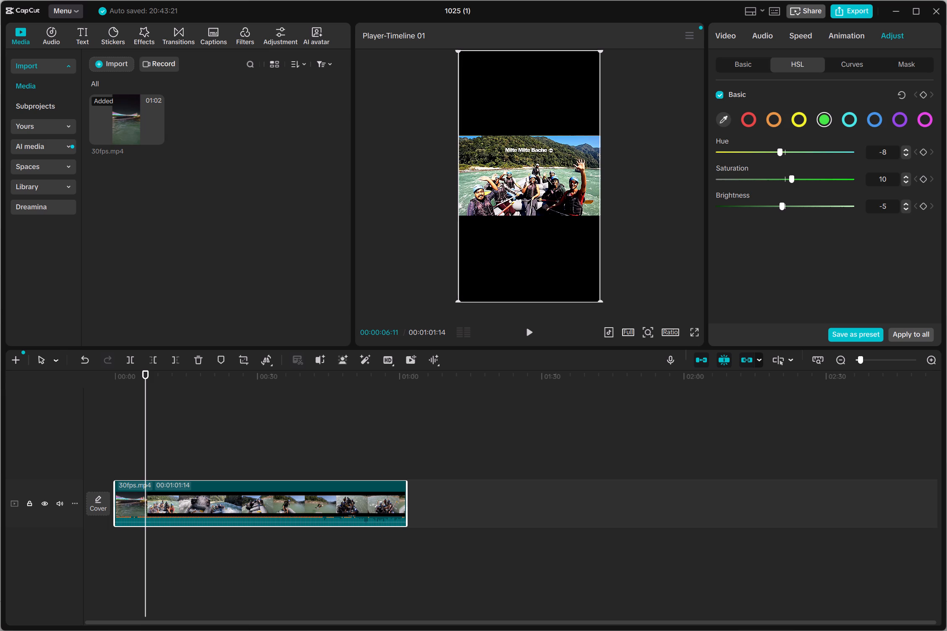
triple_click(905, 149)
double_click(905, 149)
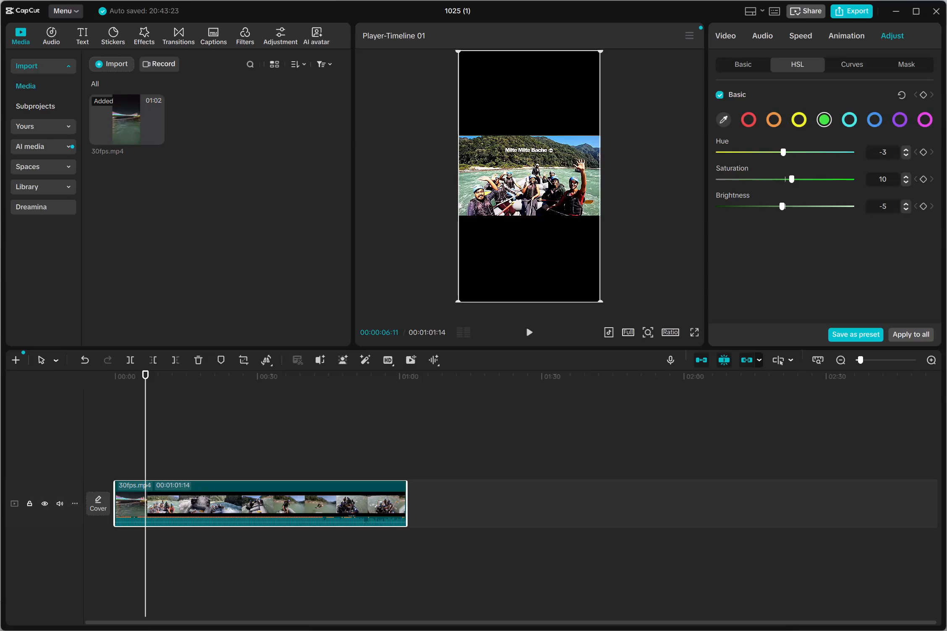
Set the Saturation of the green range to 3 in the clip's HSL adjustments.
click(908, 184)
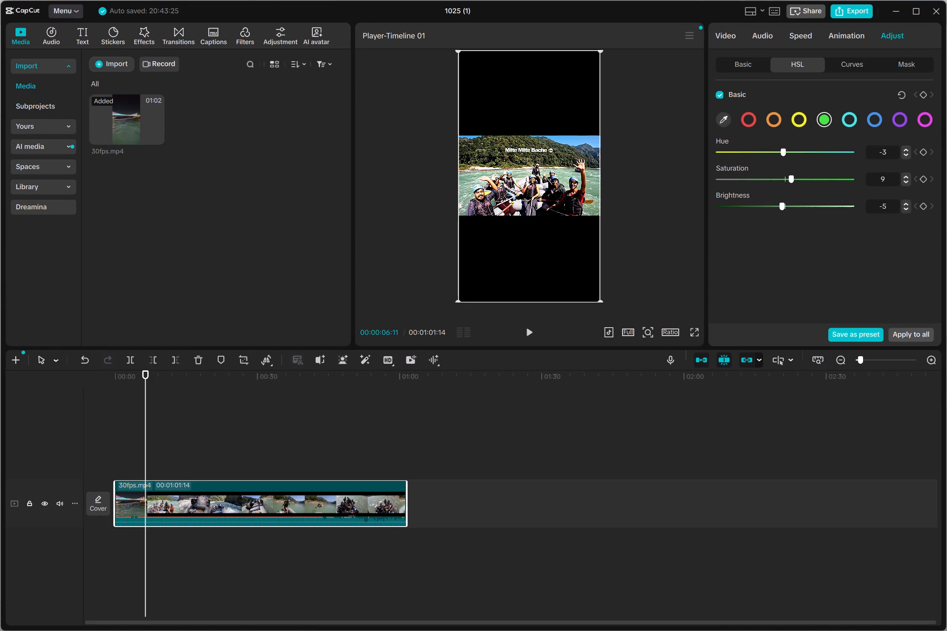
triple_click(907, 182)
triple_click(907, 182)
click(907, 182)
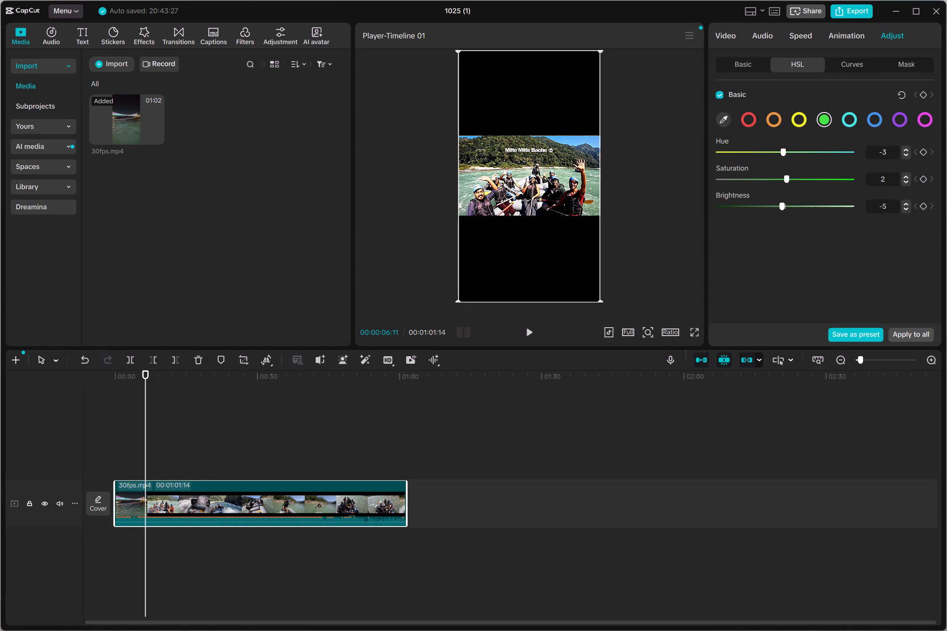
click(905, 176)
Set the Brightness of the green range to 0 in the clip's HSL adjustments.
triple_click(903, 207)
double_click(903, 207)
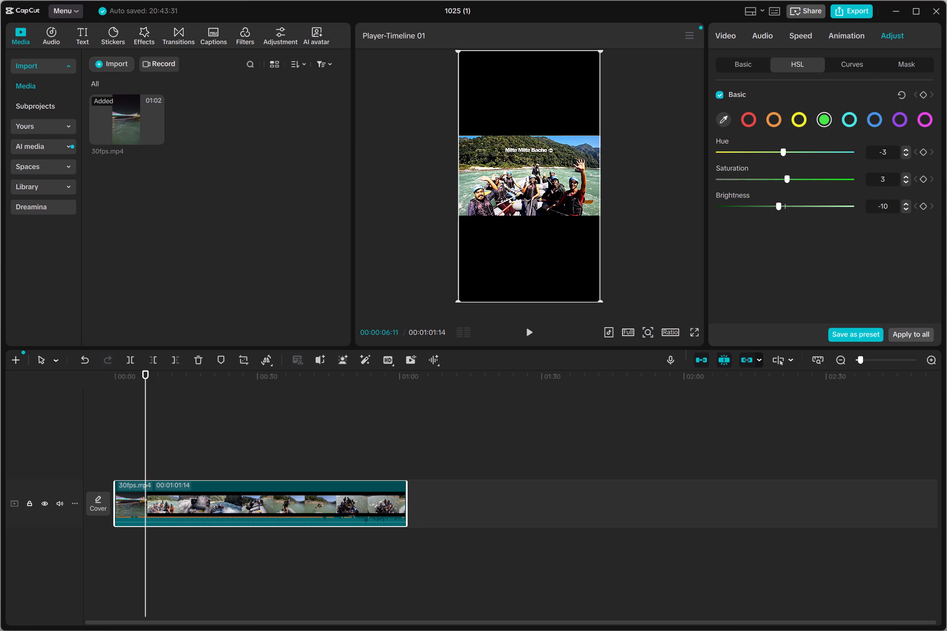
triple_click(903, 203)
triple_click(903, 203)
triple_click(903, 203)
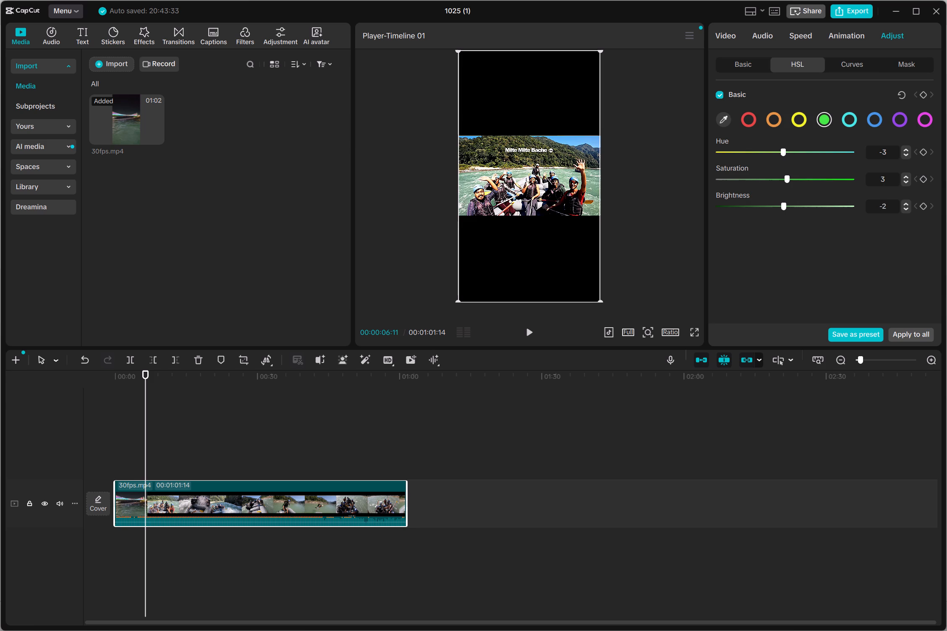
click(903, 203)
Set the Hue of the cyan range to -3 in the clip's HSL adjustments.
click(850, 116)
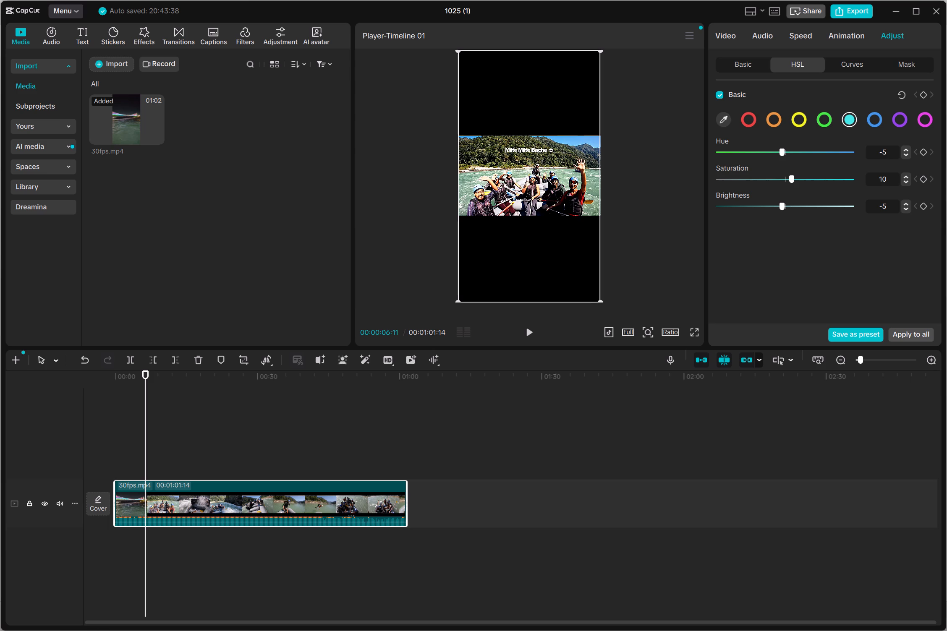
click(908, 156)
triple_click(907, 152)
click(907, 152)
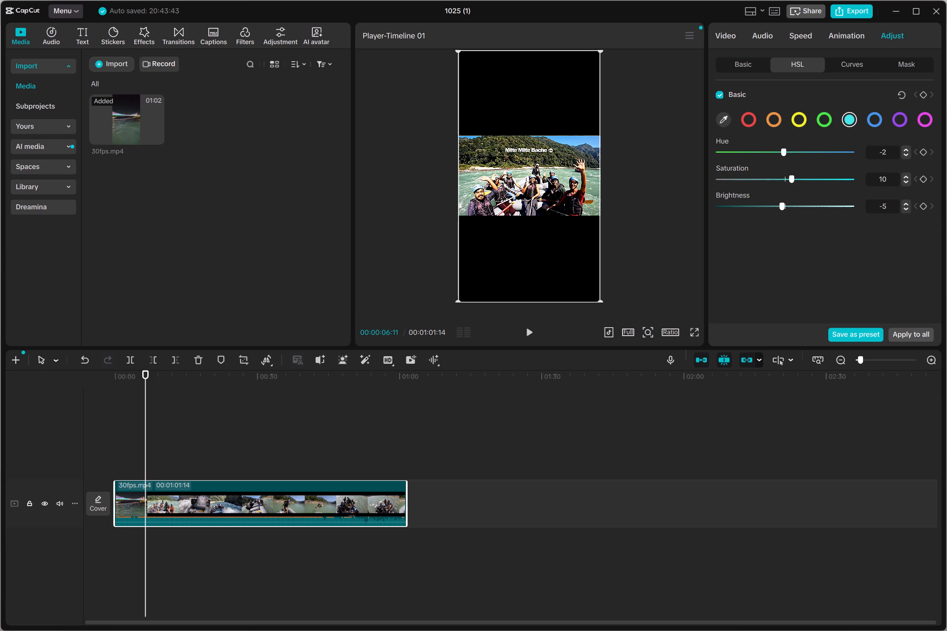
click(908, 152)
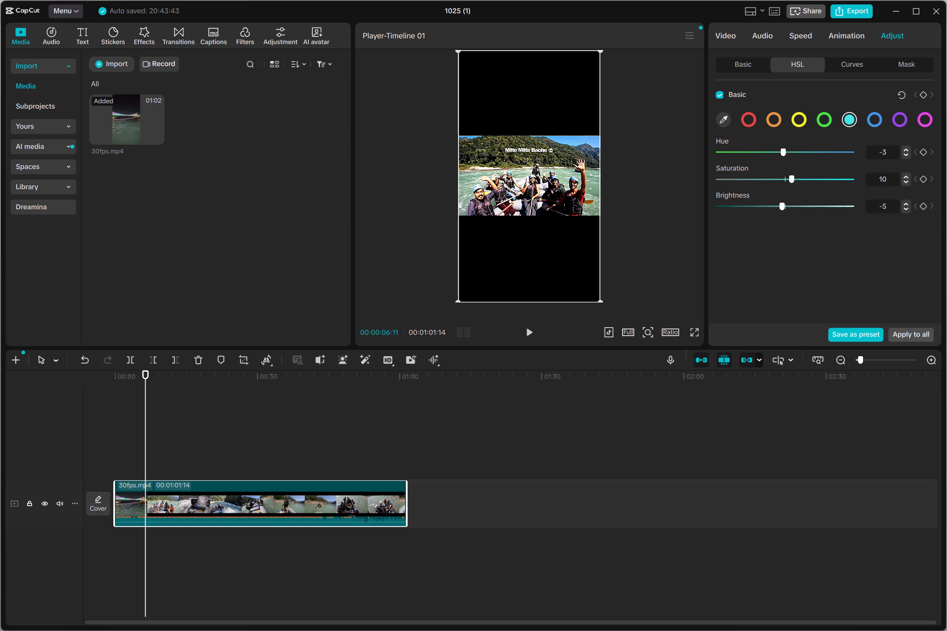
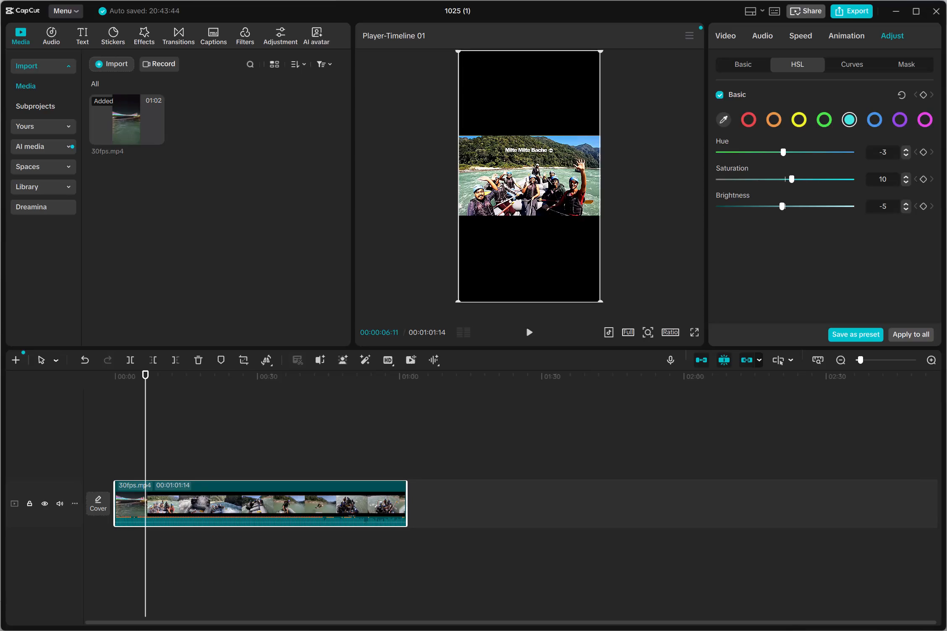
Set the cyan range's Saturation to 5 and Brightness to 3 in the clip's HSL adjustments.
double_click(905, 182)
triple_click(905, 182)
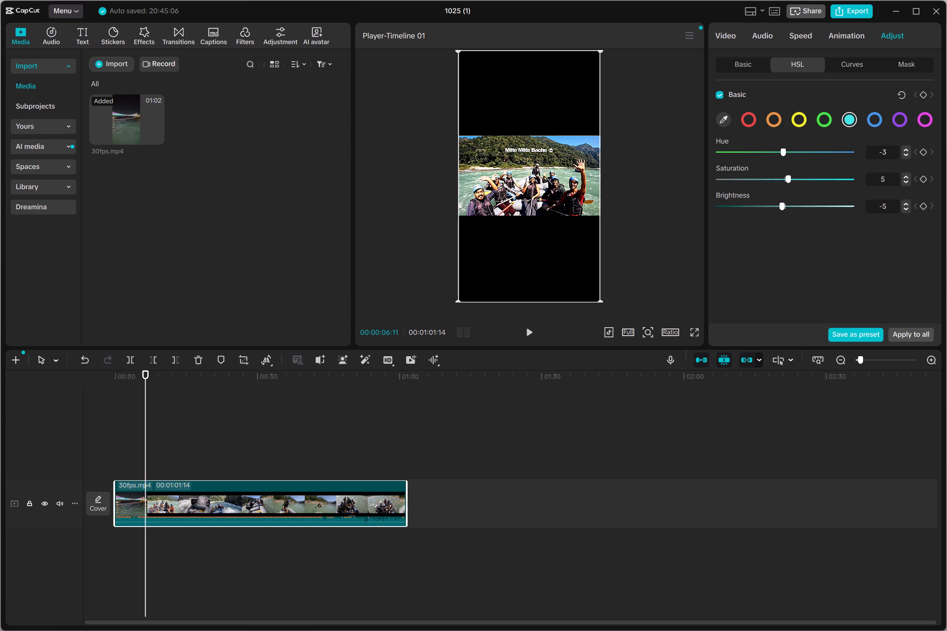
triple_click(907, 208)
click(907, 208)
triple_click(905, 201)
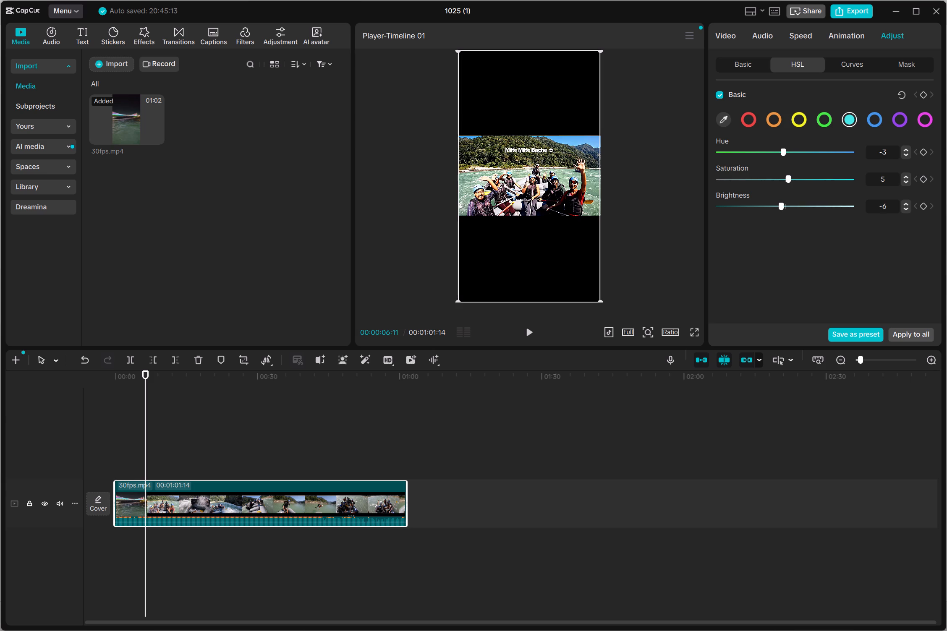
triple_click(905, 201)
triple_click(905, 201)
triple_click(905, 201)
click(905, 201)
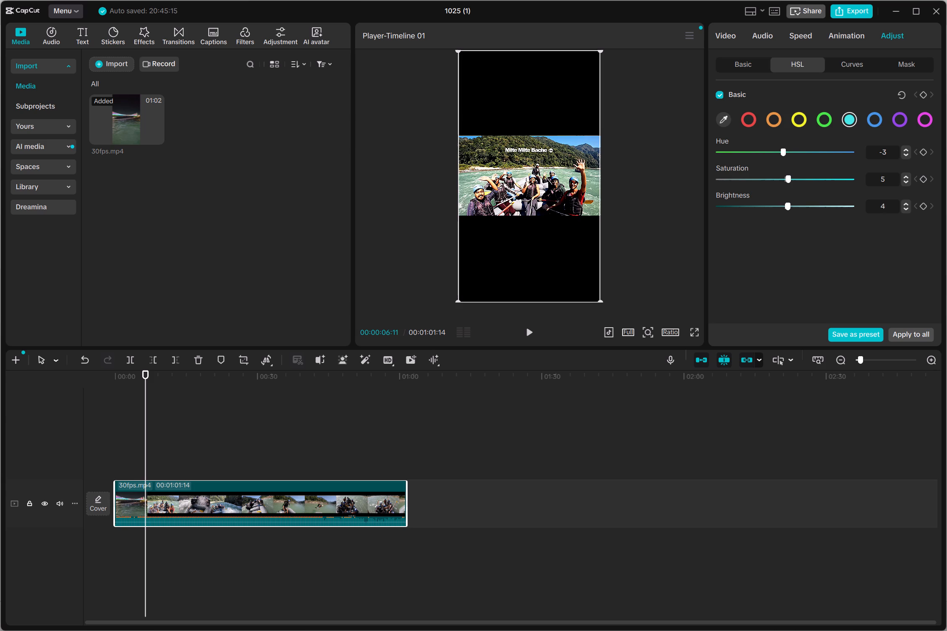
click(906, 209)
Set the blue range to Hue -3, Saturation 3 and Brightness 0 in the clip's HSL adjustments.
click(872, 122)
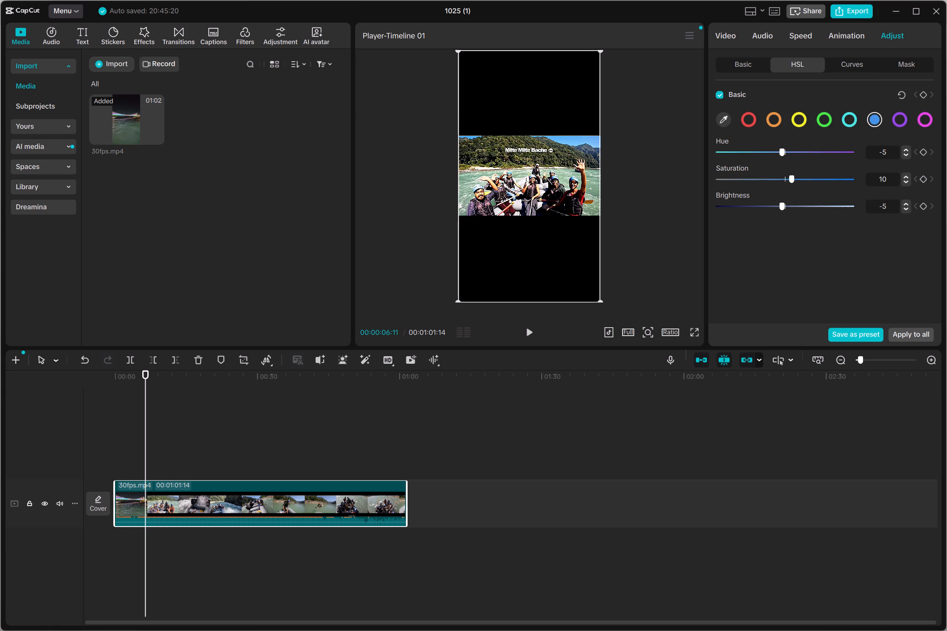
double_click(909, 156)
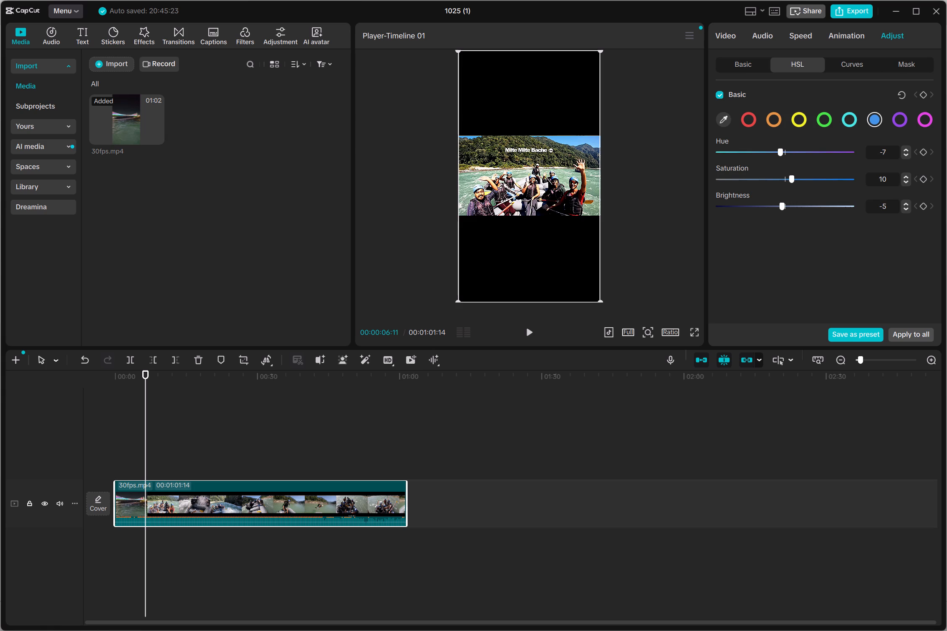
triple_click(906, 148)
click(906, 148)
triple_click(907, 183)
click(907, 183)
click(907, 183)
double_click(907, 183)
triple_click(907, 206)
triple_click(906, 203)
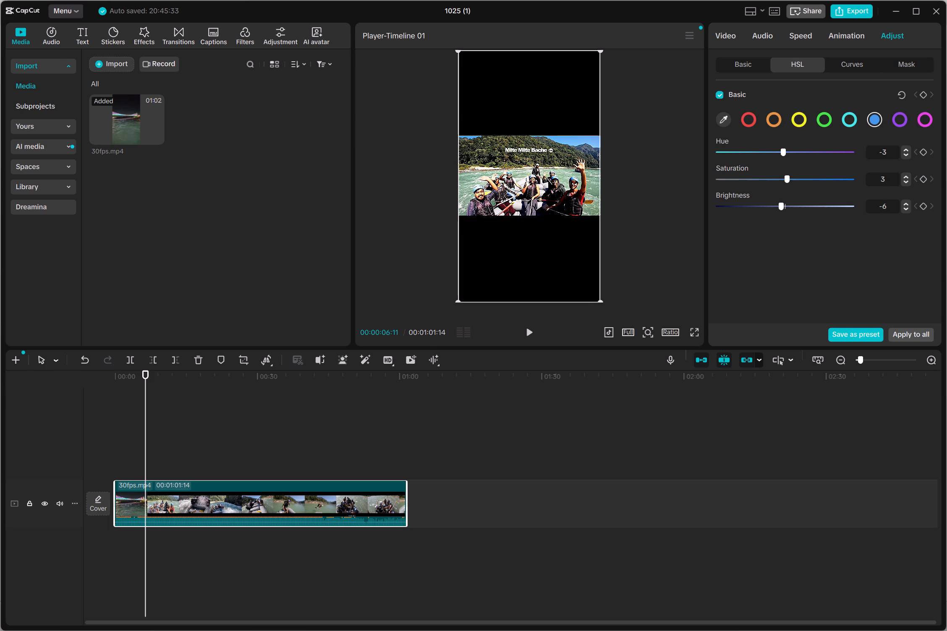
triple_click(906, 203)
double_click(906, 203)
Set the Saturation of the purple range to 0 in the clip's HSL adjustments.
click(903, 117)
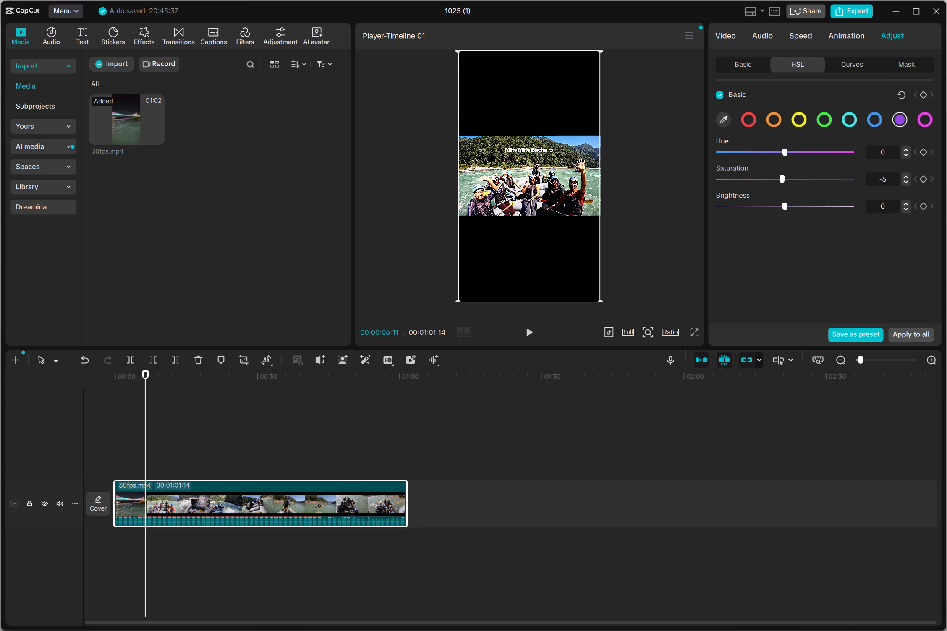
double_click(908, 182)
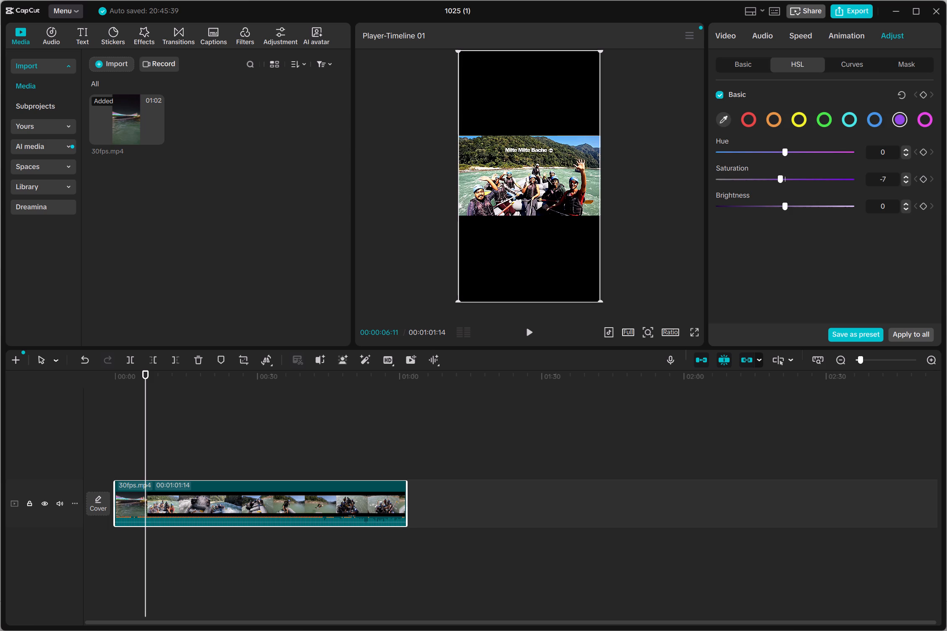
triple_click(906, 176)
triple_click(906, 176)
click(906, 176)
Set the Saturation of the magenta range to 0 in the clip's HSL adjustments.
click(918, 121)
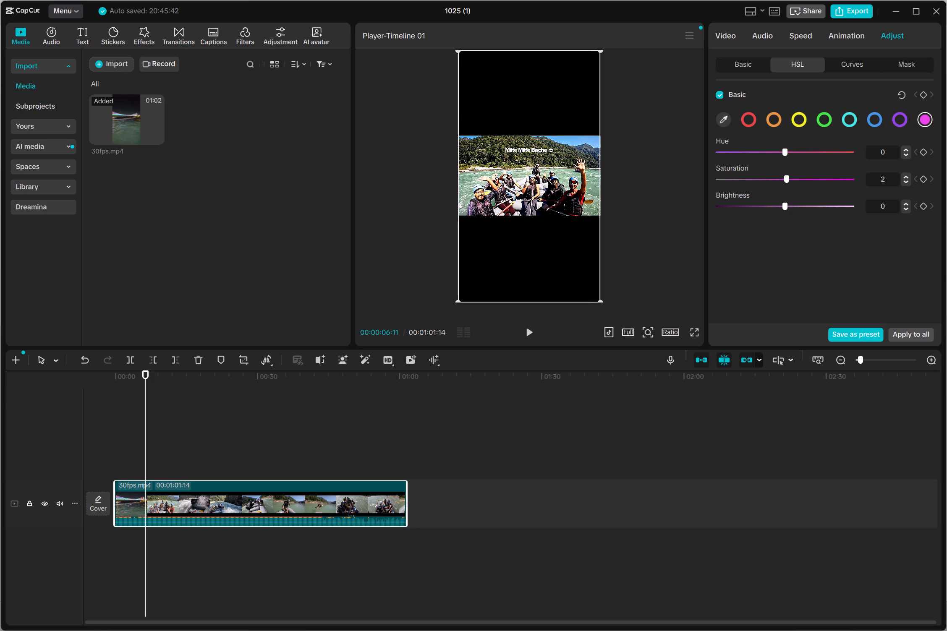
click(908, 183)
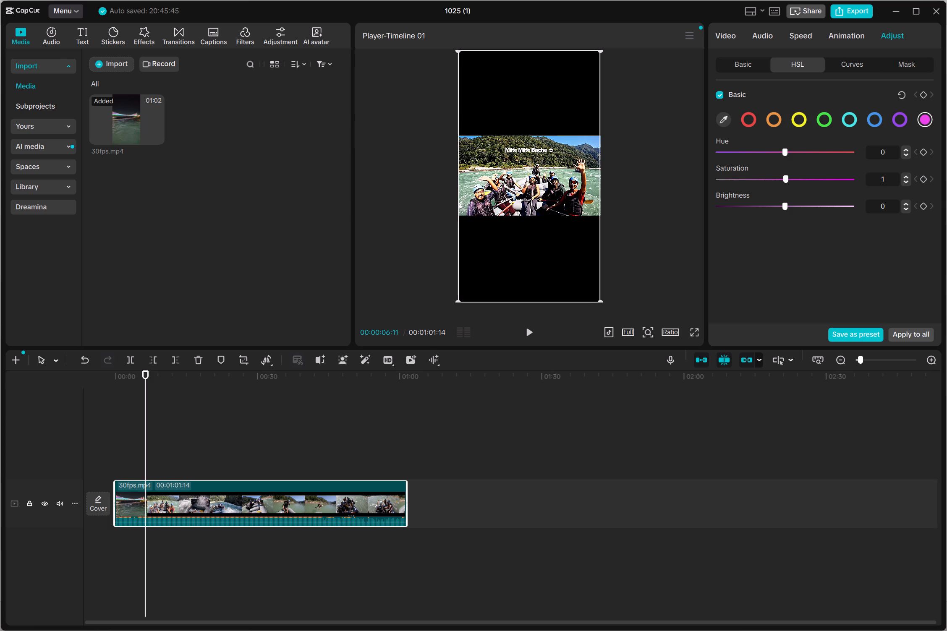
click(908, 183)
Play the clip full screen from 00:00:06:11 to review the colour grade, stopping at about 00:00:30:14.
click(694, 333)
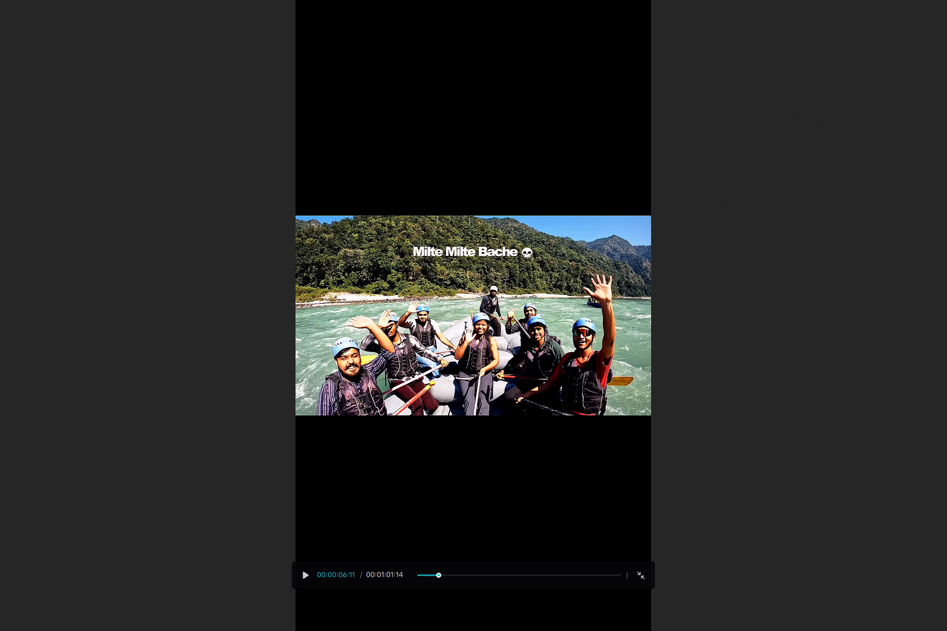
key(space)
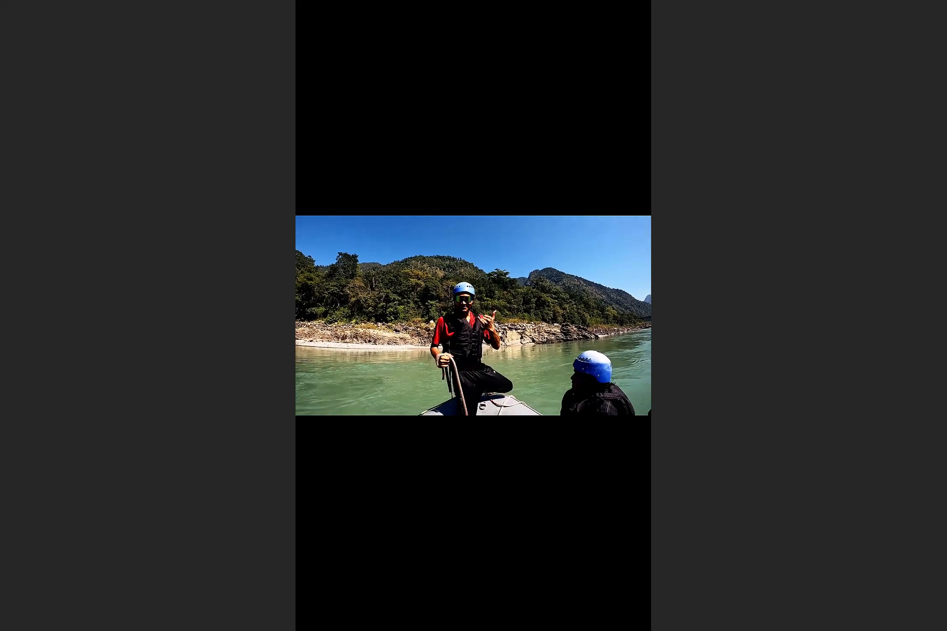
key(Escape)
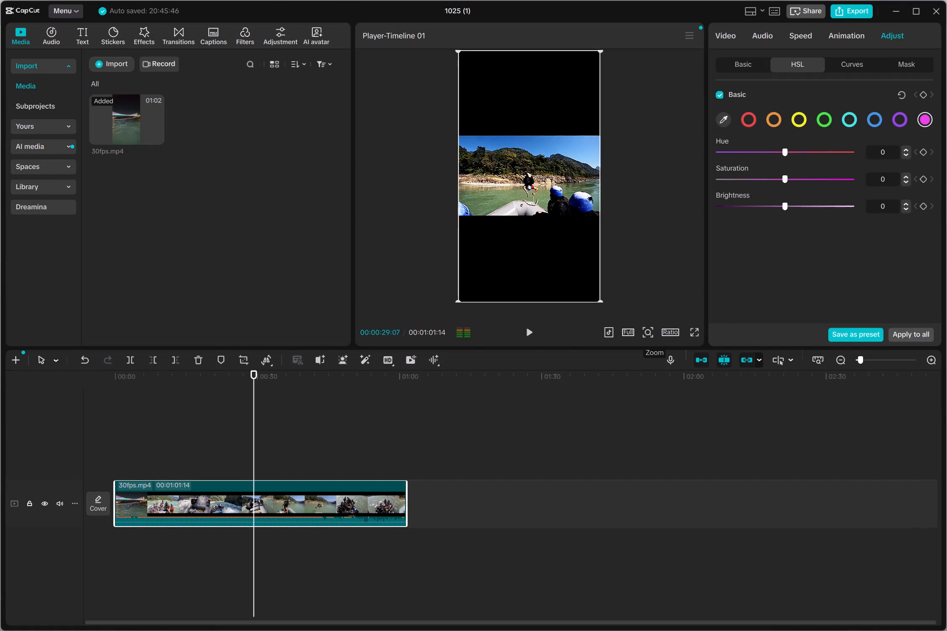
key(space)
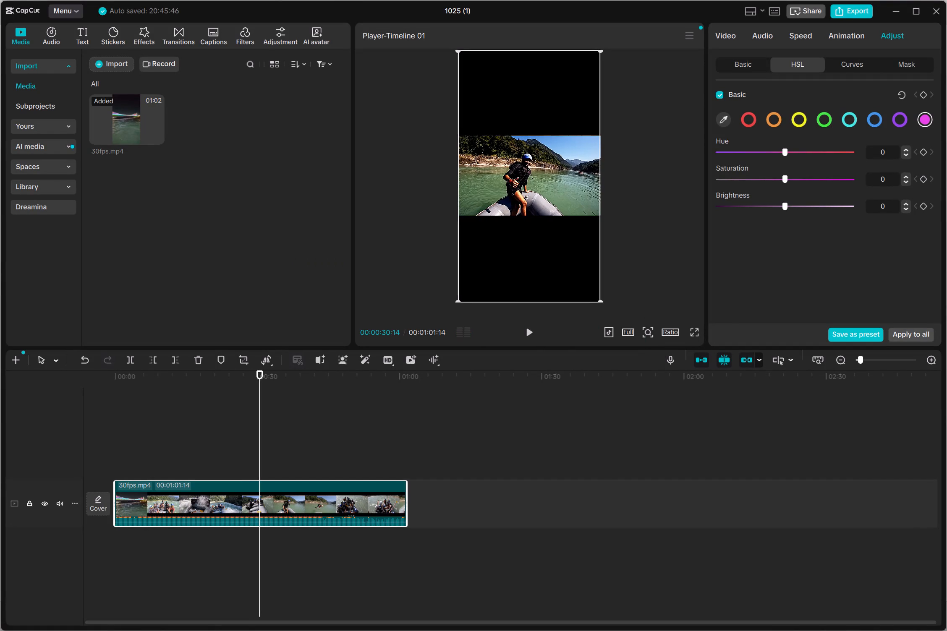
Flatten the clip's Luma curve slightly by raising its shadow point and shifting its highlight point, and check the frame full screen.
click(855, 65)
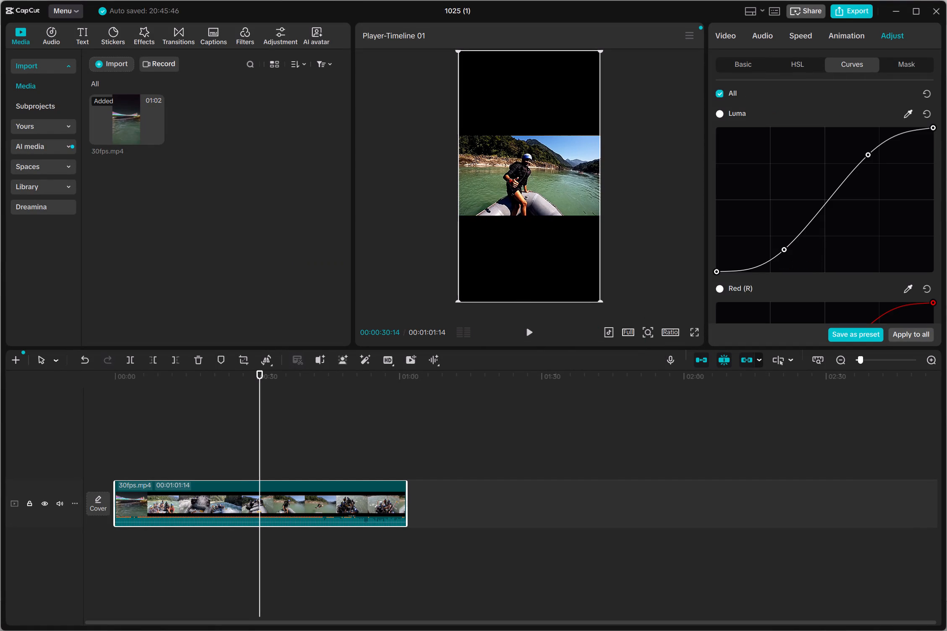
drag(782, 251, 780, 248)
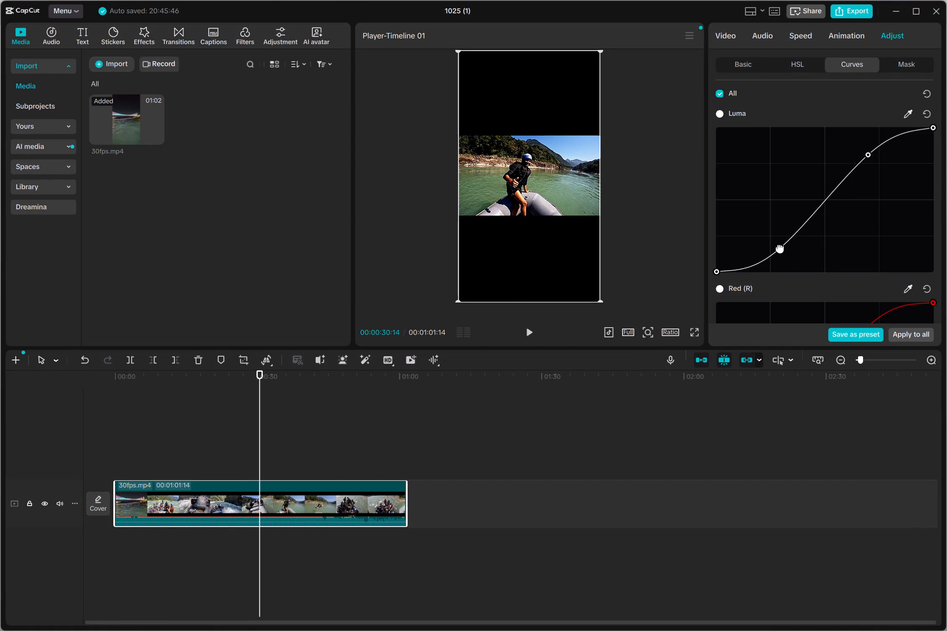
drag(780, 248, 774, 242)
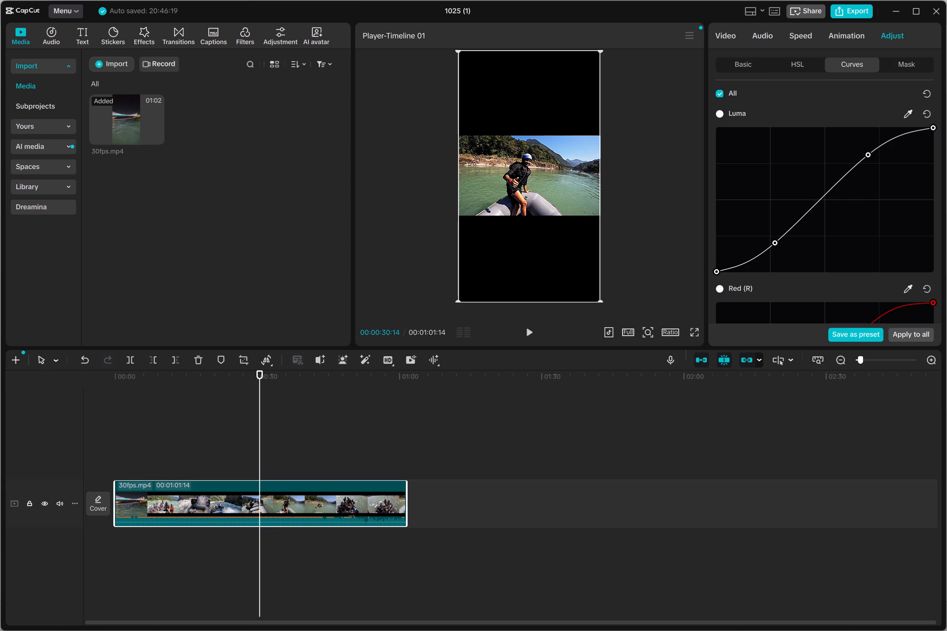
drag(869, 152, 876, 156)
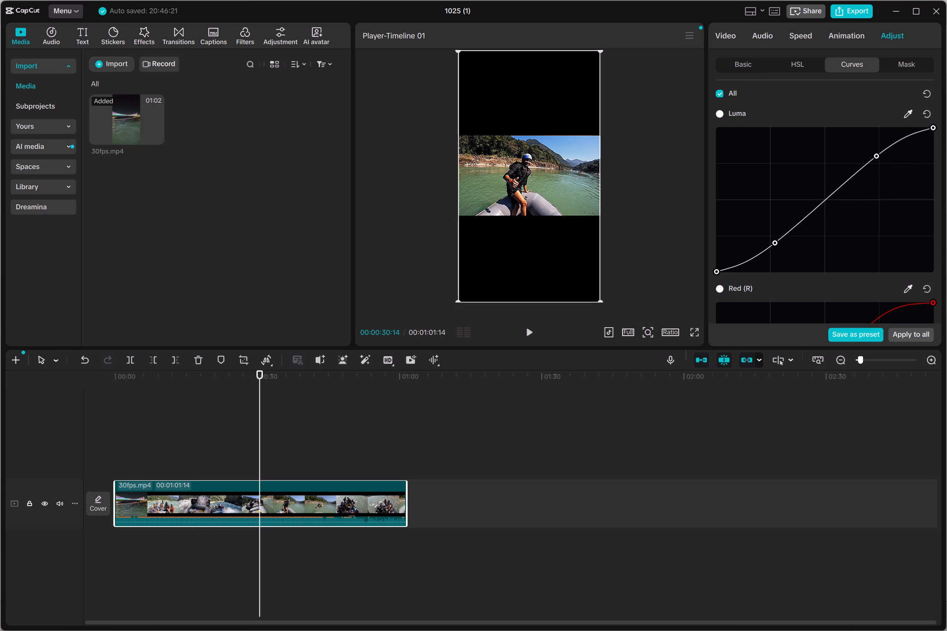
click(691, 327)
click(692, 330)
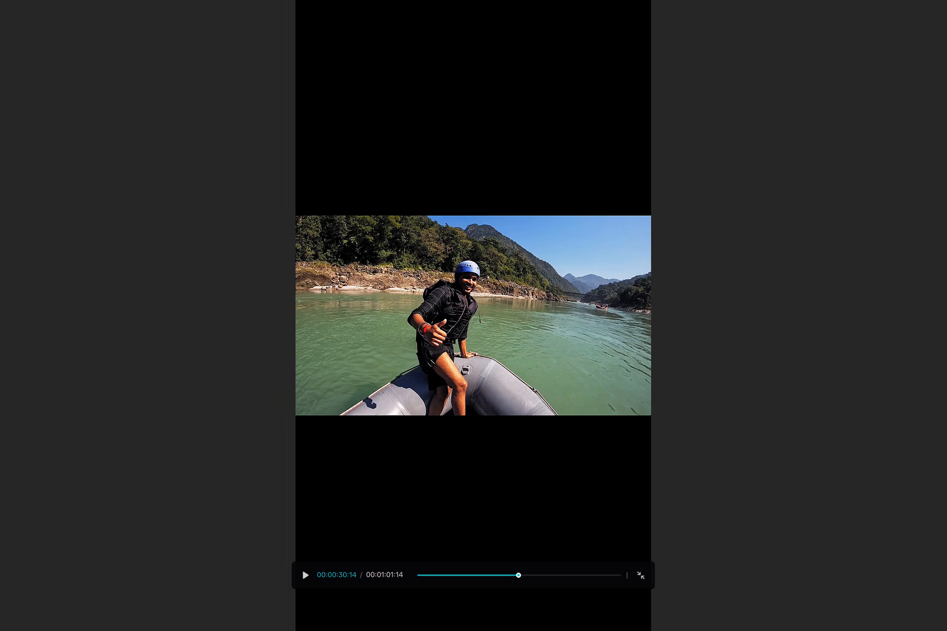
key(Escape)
Reset the clip's Luma curve to its default straight line and check the frame full screen.
scroll(711, 319, down, 3)
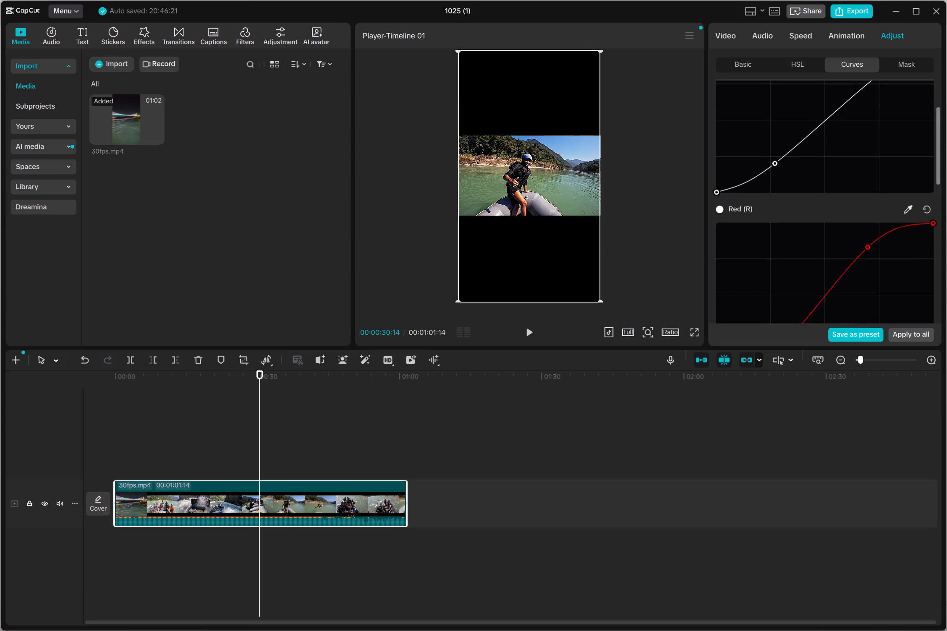
scroll(753, 264, up, 4)
click(923, 112)
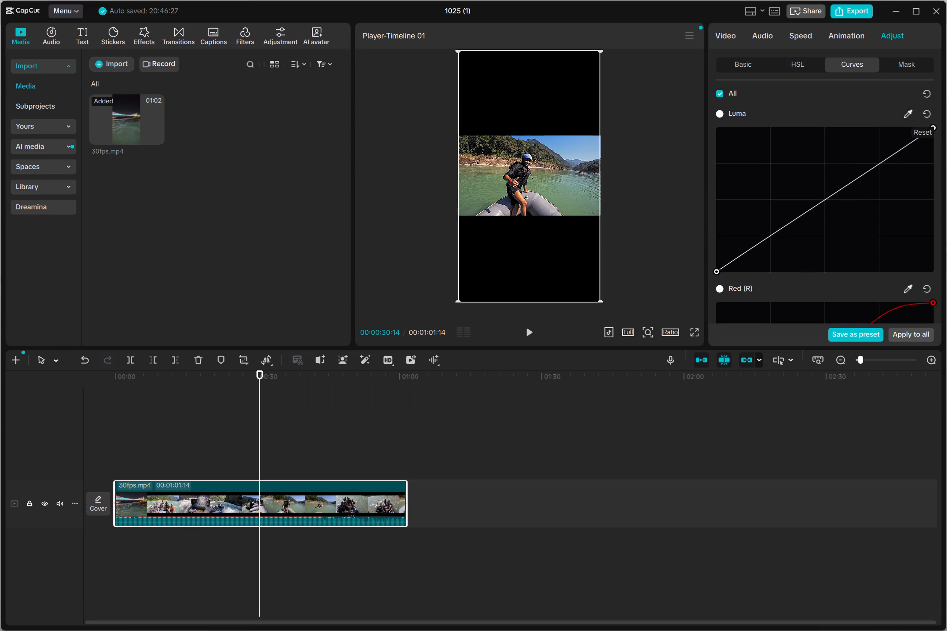
scroll(866, 217, down, 3)
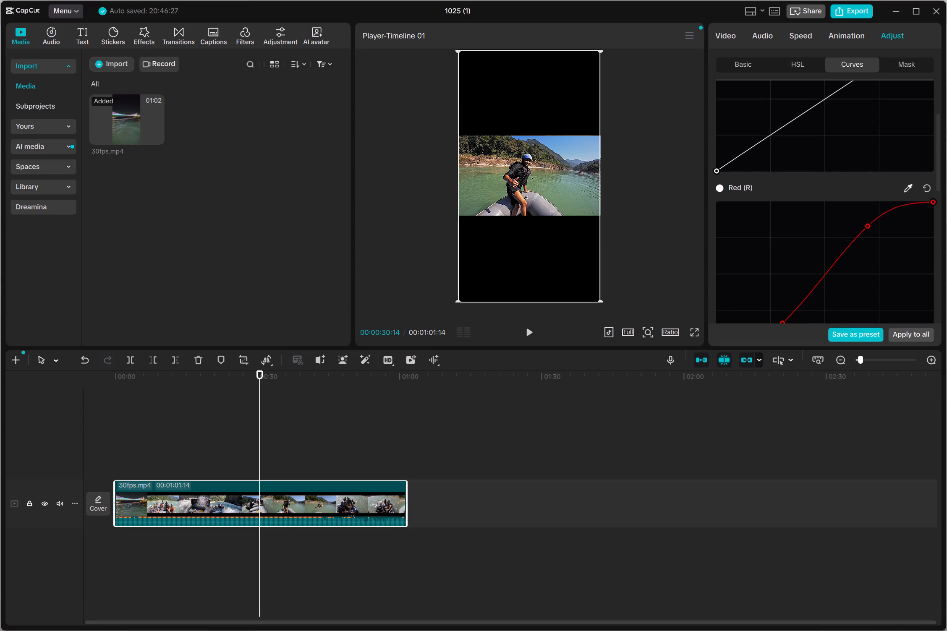
click(693, 337)
click(693, 334)
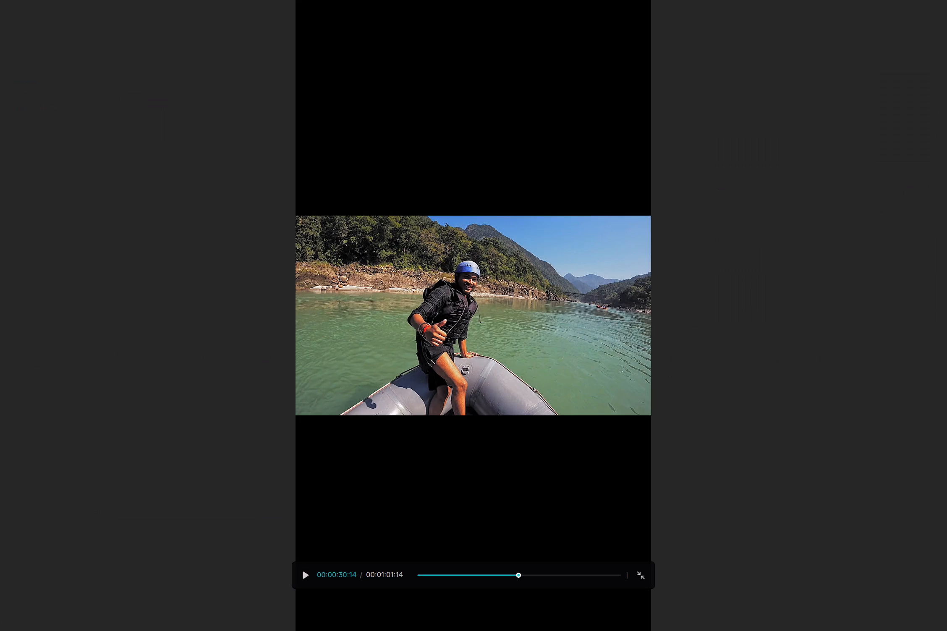
key(Escape)
Reset the clip's Red, Green and Blue curves to straight lines and check the frame full screen.
scroll(792, 295, down, 2)
click(923, 111)
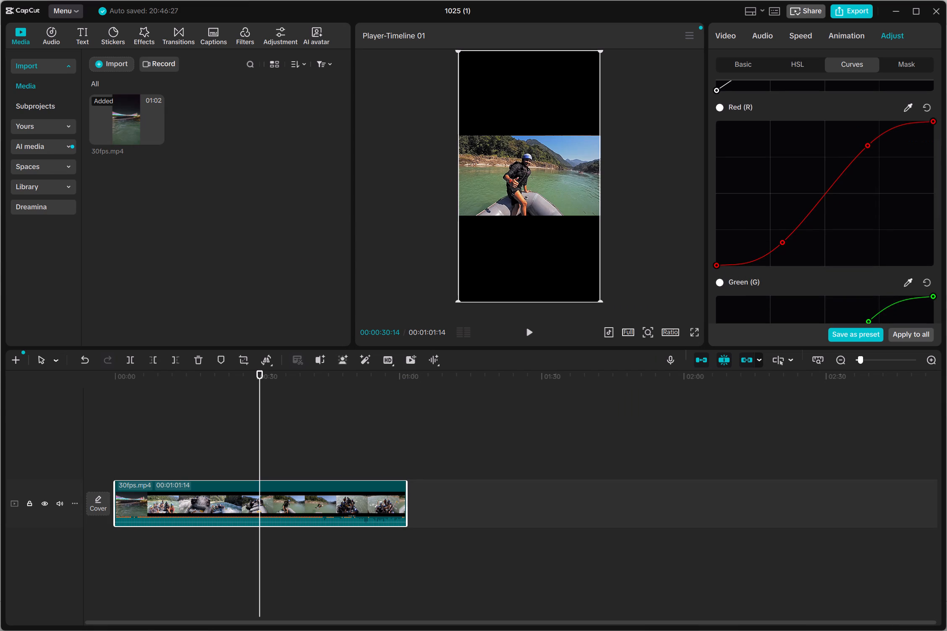
scroll(905, 145, down, 3)
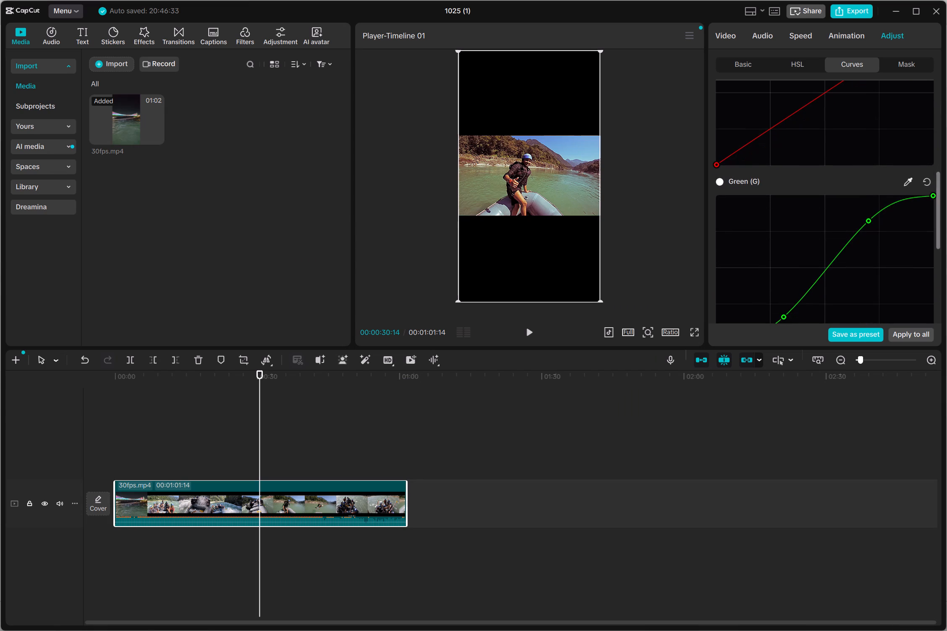
click(923, 175)
click(923, 179)
scroll(923, 179, down, 3)
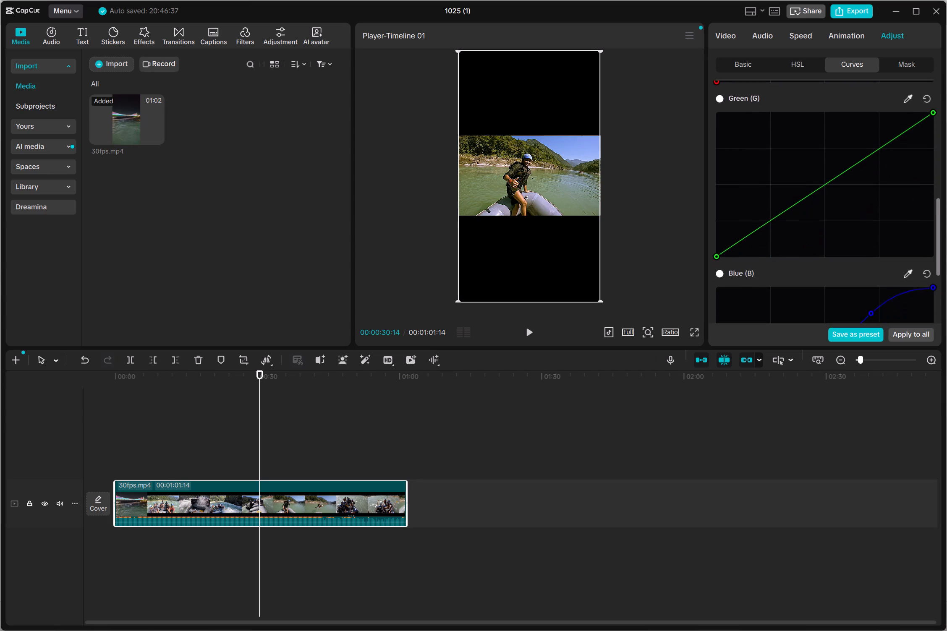
scroll(923, 197, down, 1)
click(926, 224)
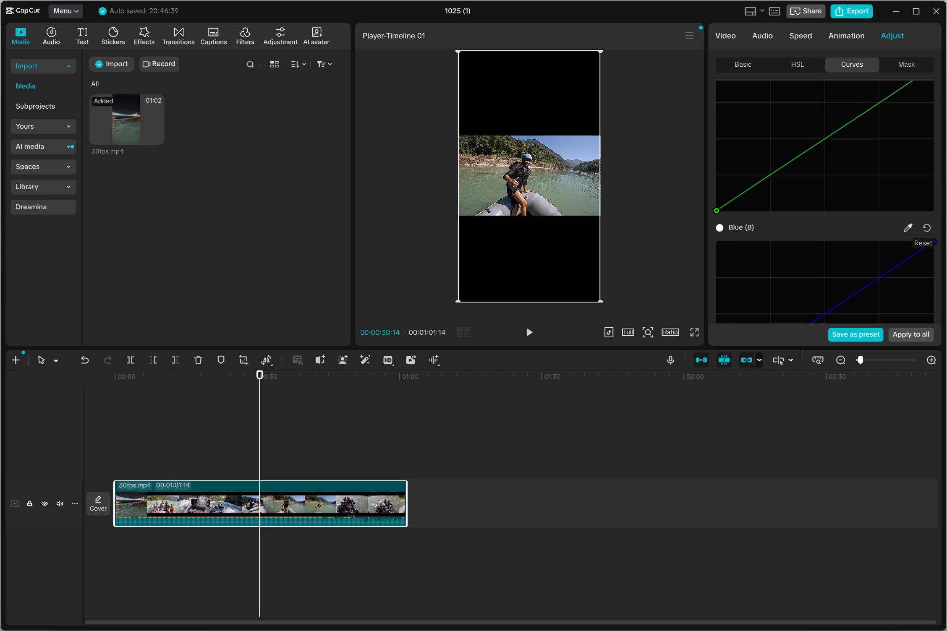
scroll(913, 210, down, 10)
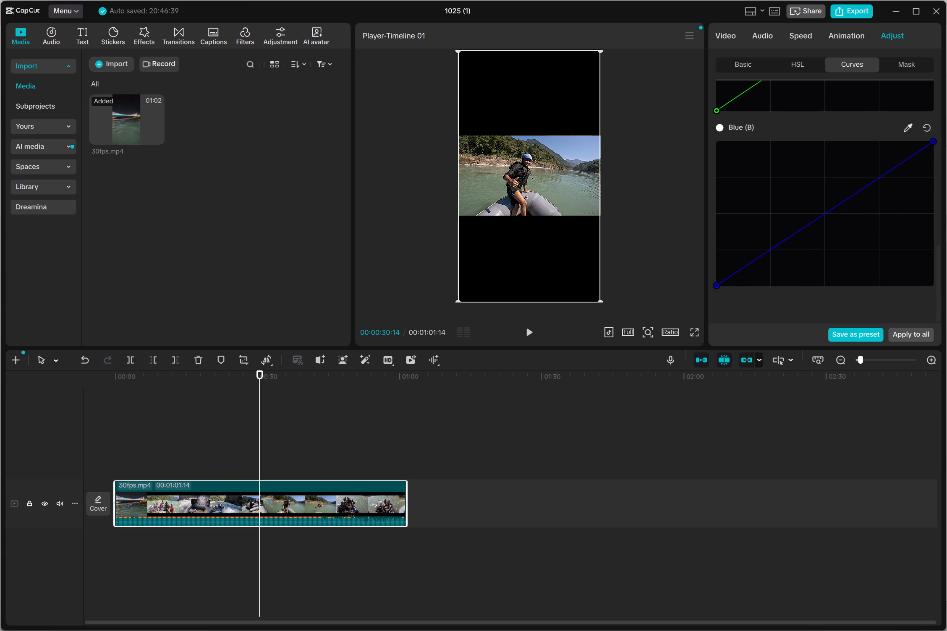
click(693, 327)
click(693, 331)
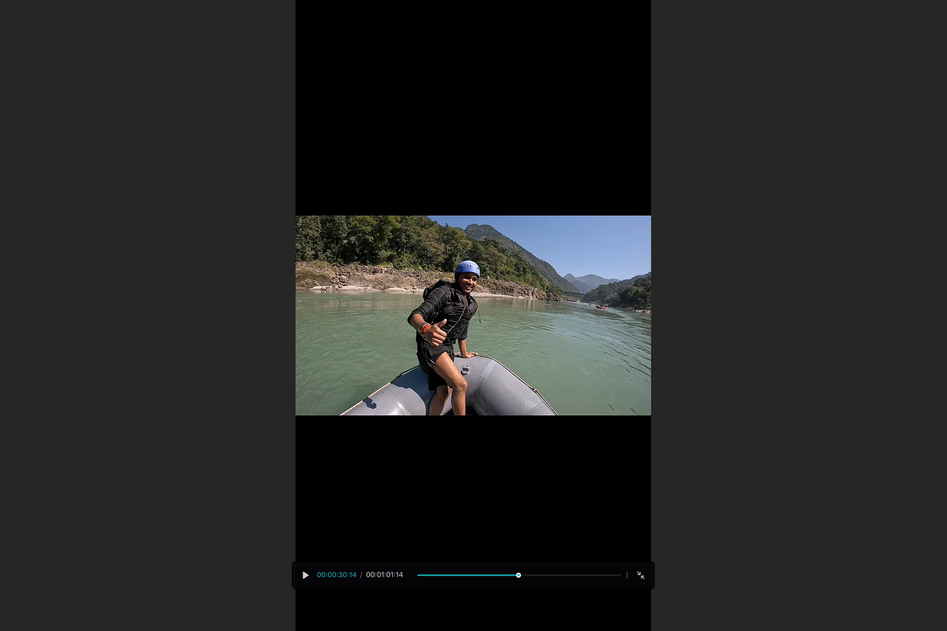
key(Escape)
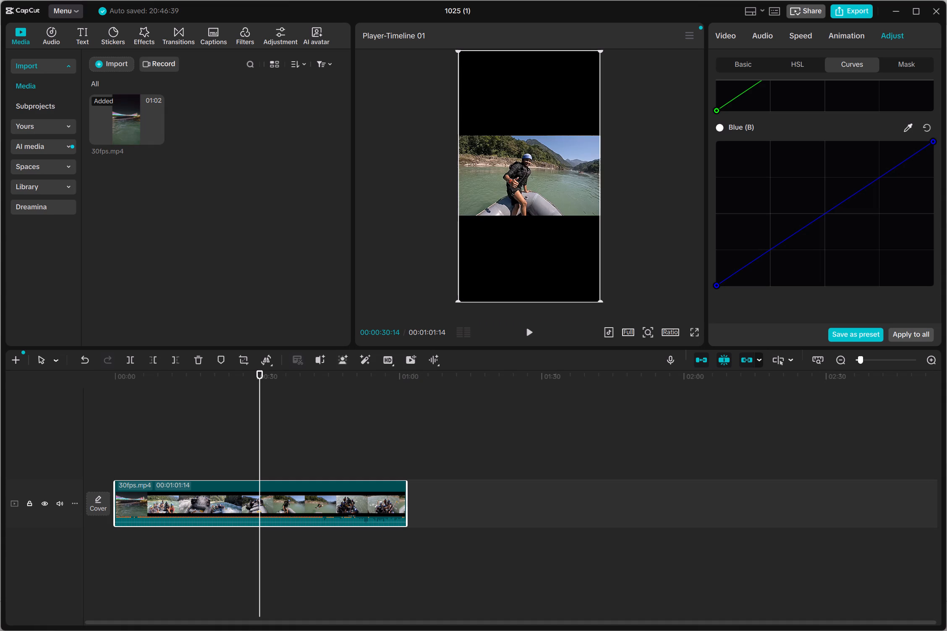
Shape the clip's Blue curve into a gentle S by adding a lowered shadow point and a raised highlight point.
click(770, 252)
drag(770, 252, 777, 257)
drag(883, 182, 876, 179)
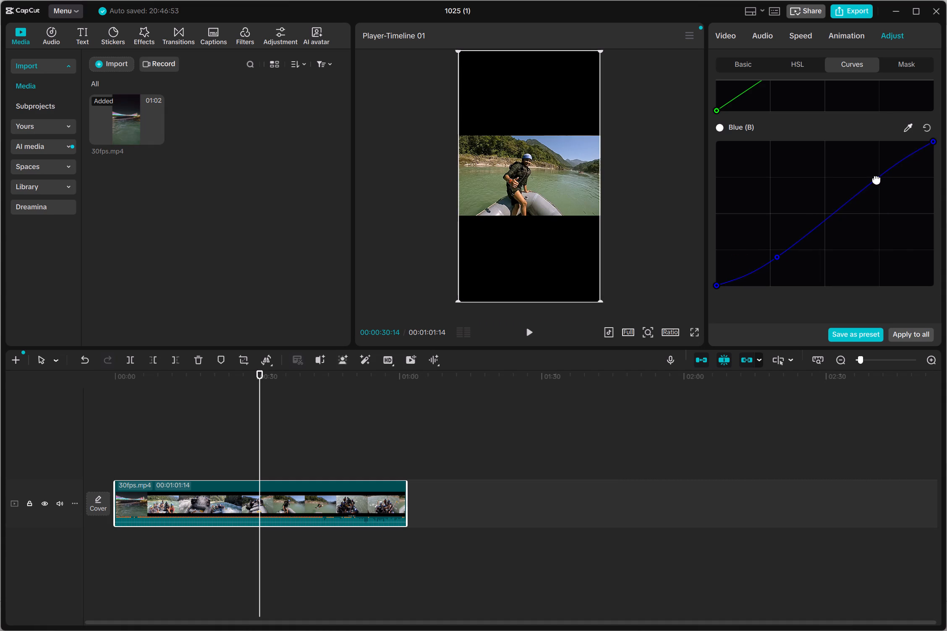
drag(876, 179, 874, 173)
Shape the clip's Green curve into a gentle S with a lowered shadow point and a raised highlight point.
scroll(874, 173, up, 5)
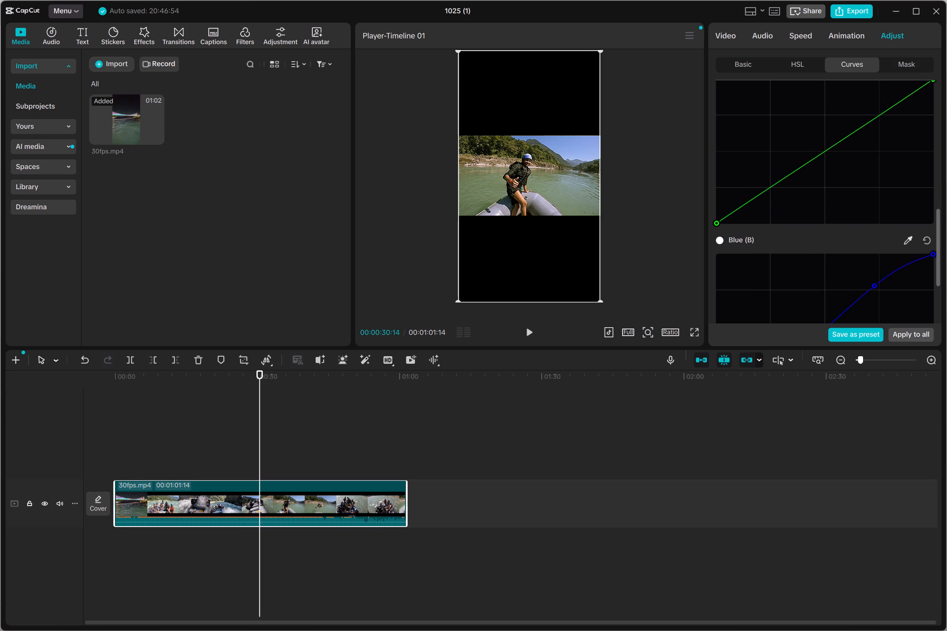
drag(770, 187, 779, 197)
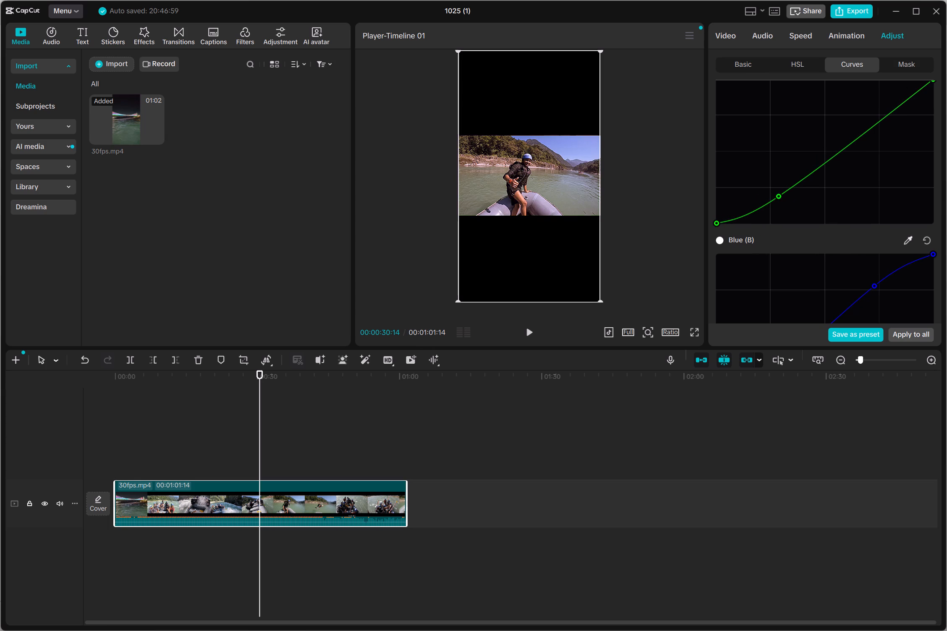
drag(882, 120, 876, 110)
Shape the clip's Red curve into a gentle S with a lowered shadow point and a raised highlight point.
scroll(858, 149, up, 4)
scroll(821, 176, up, 3)
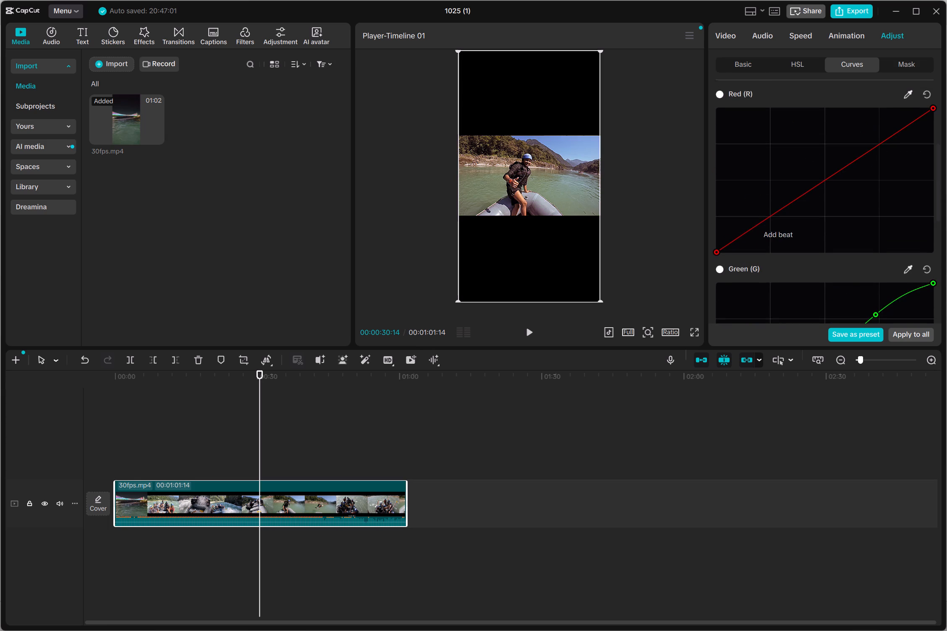
drag(770, 218, 776, 226)
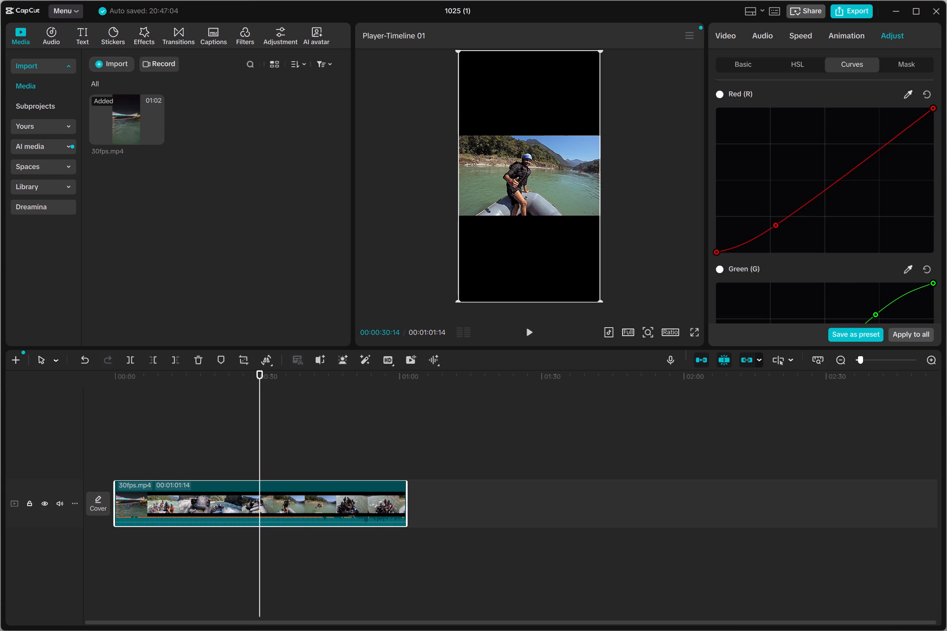
drag(878, 150, 876, 145)
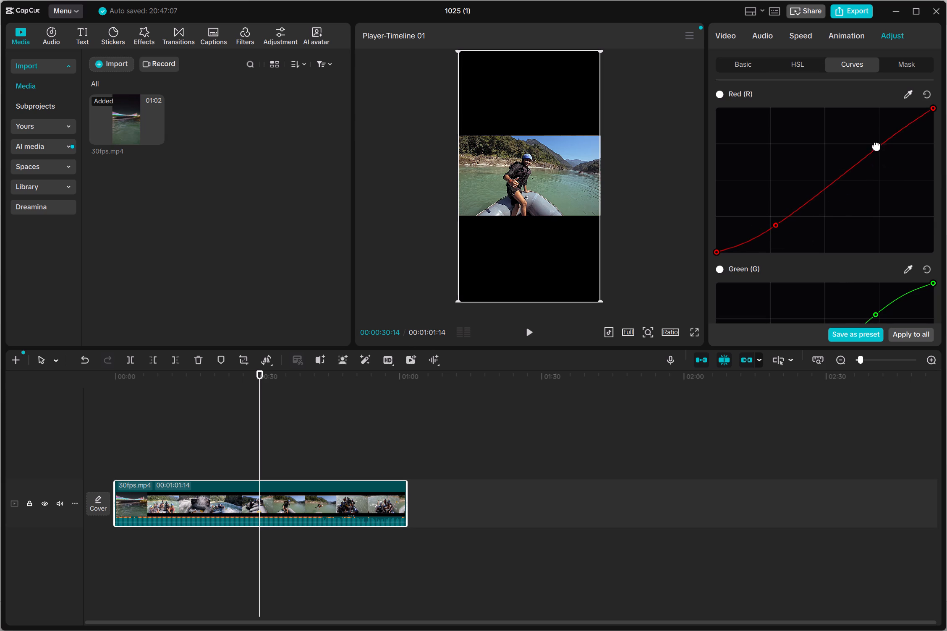
drag(876, 145, 874, 140)
Shape the clip's Luma curve into a gentle S with a lowered shadow point and a raised highlight point.
scroll(868, 148, up, 8)
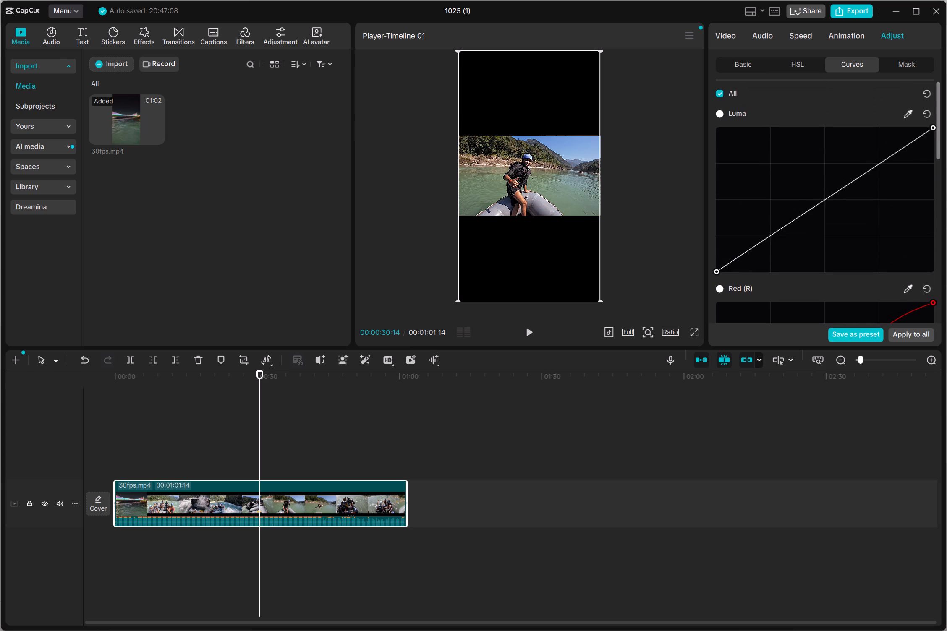
drag(768, 235, 770, 239)
click(765, 233)
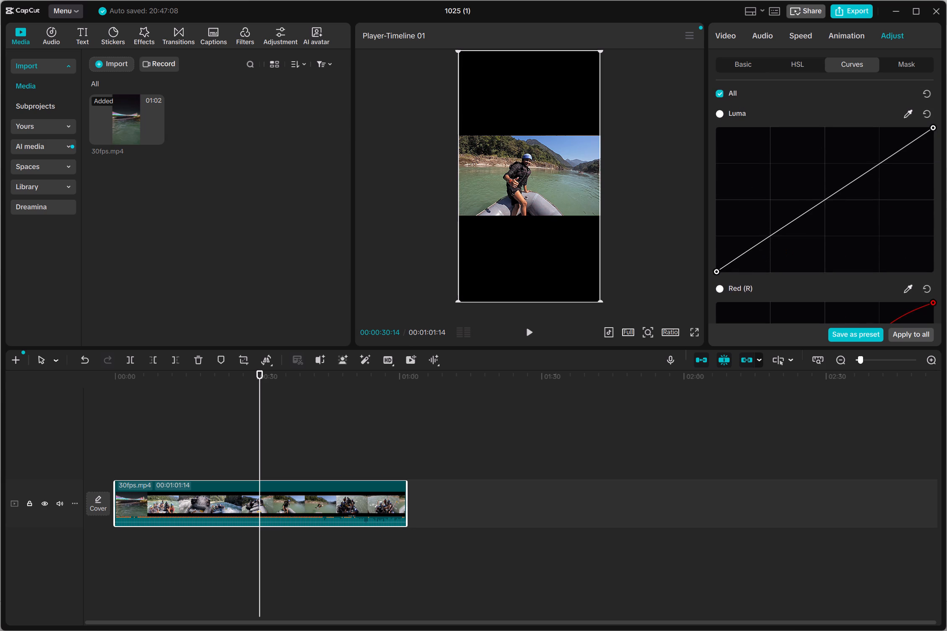
drag(771, 236, 771, 237)
drag(771, 237, 776, 245)
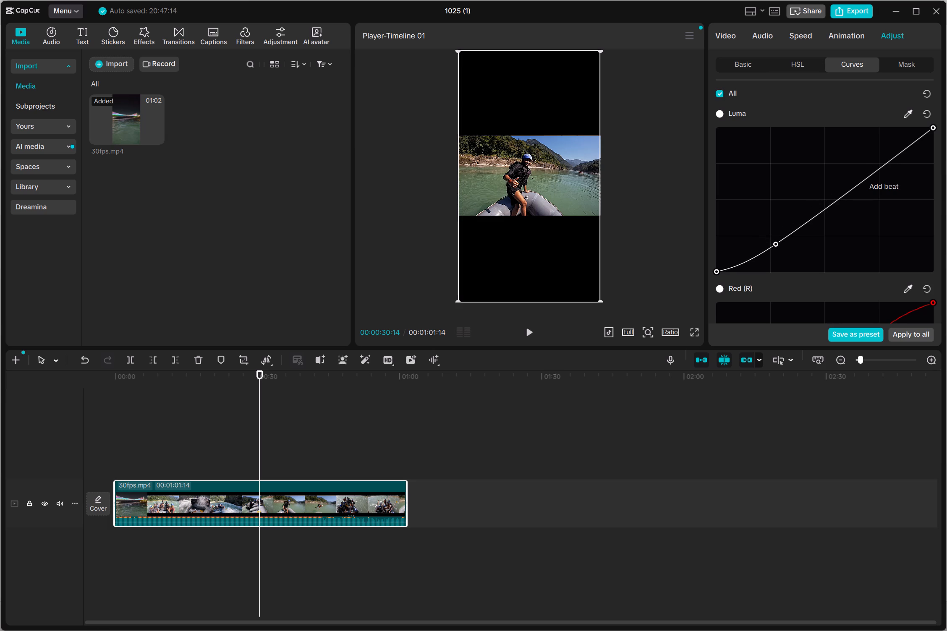
drag(878, 170, 876, 163)
Check the regraded frame full screen and play the clip from its beginning to review the S-curve grade.
click(696, 332)
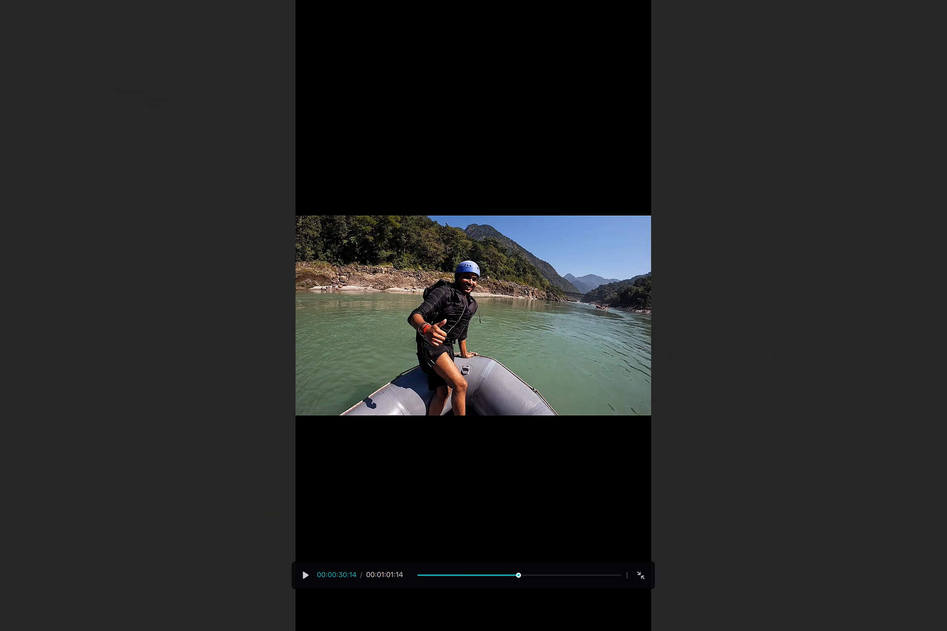
key(space)
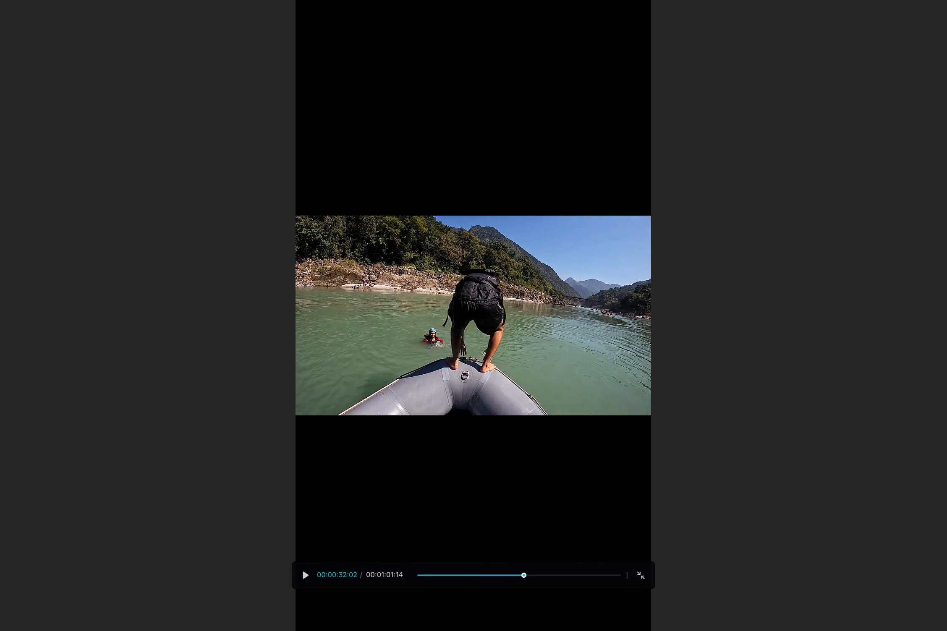
click(448, 572)
click(446, 579)
click(446, 576)
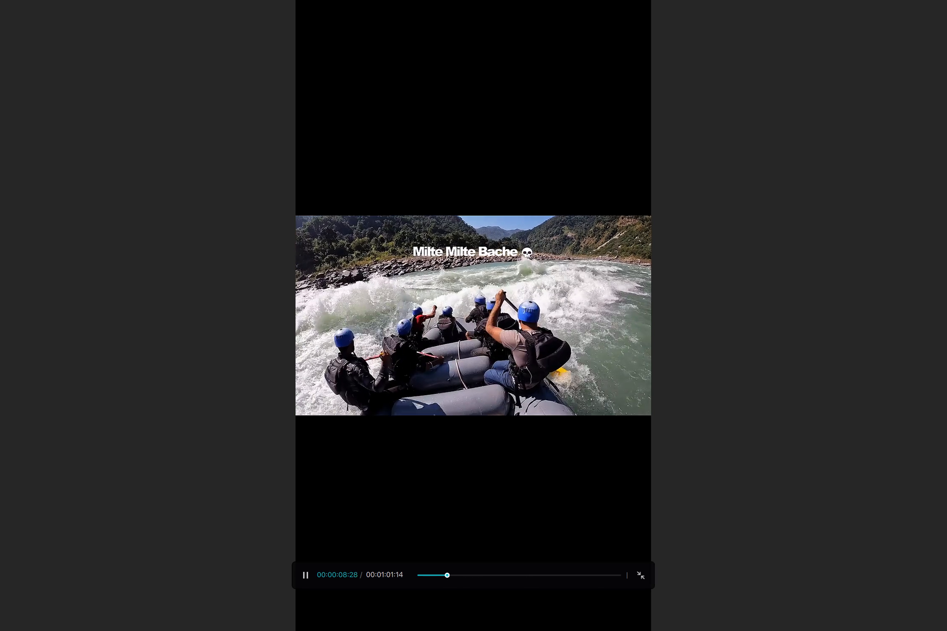
drag(430, 578, 382, 574)
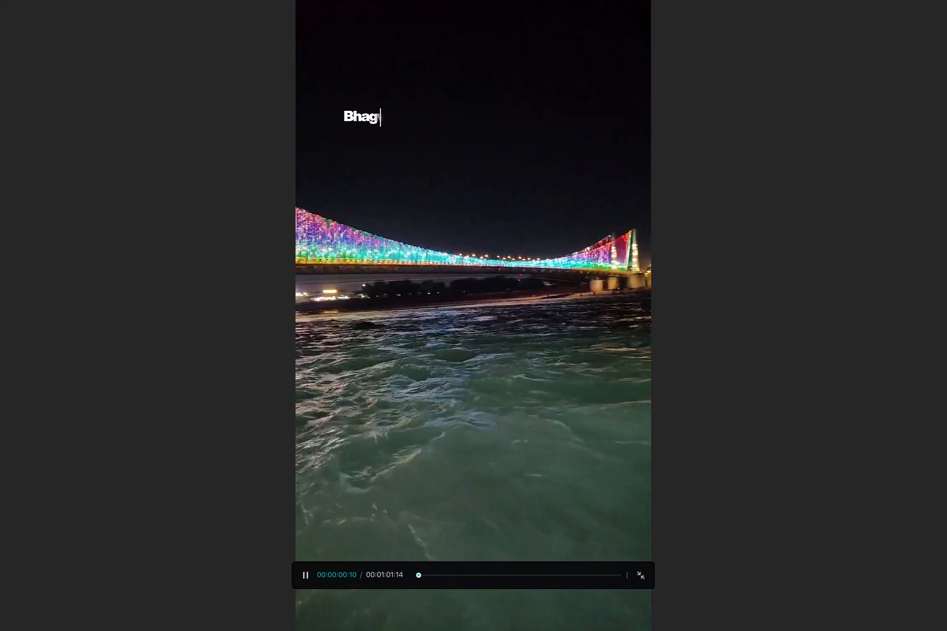
key(space)
drag(437, 570, 392, 573)
key(space)
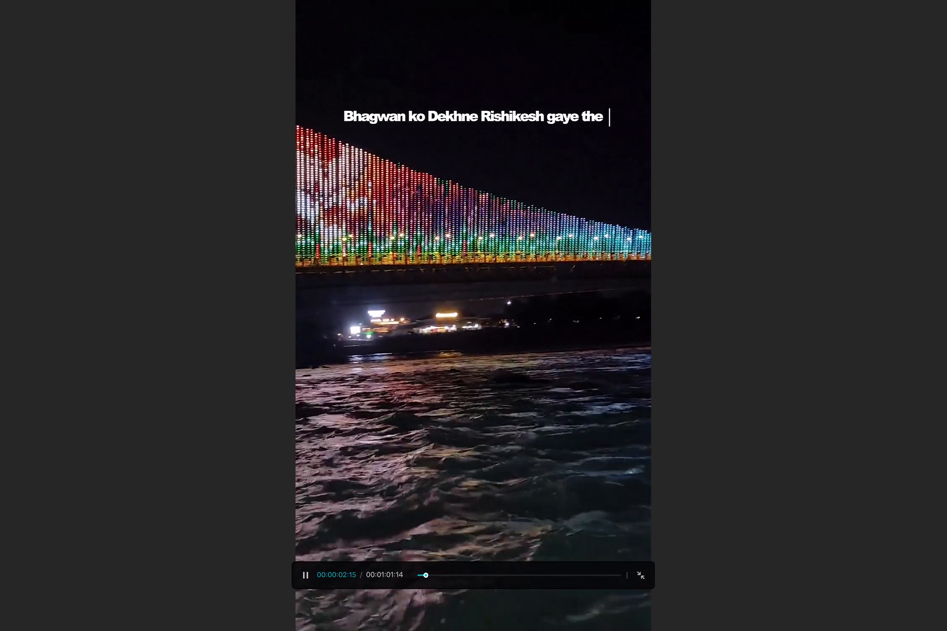
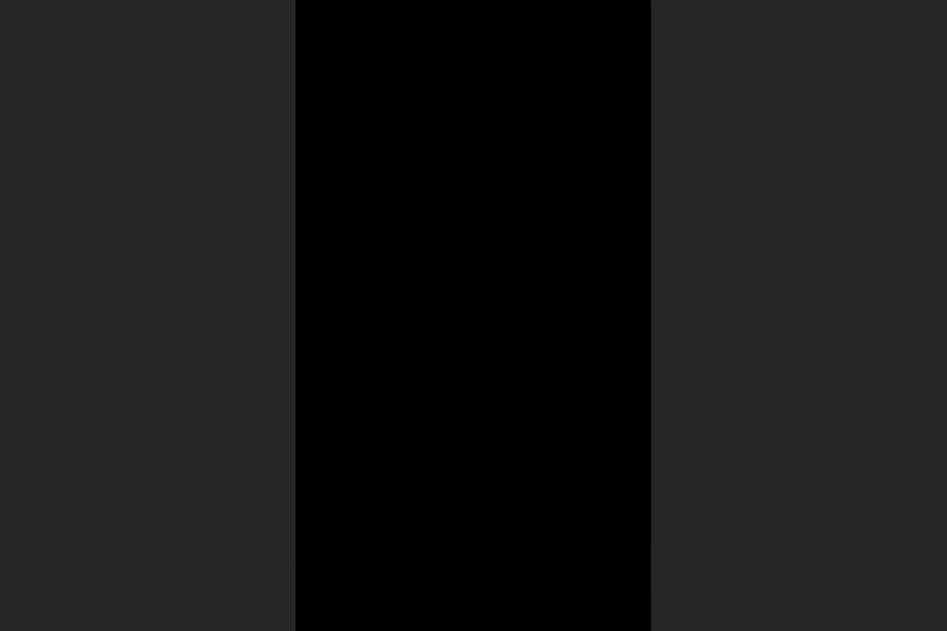
Leave the full-screen preview of the graded clip and return to the editing workspace.
click(750, 186)
key(Escape)
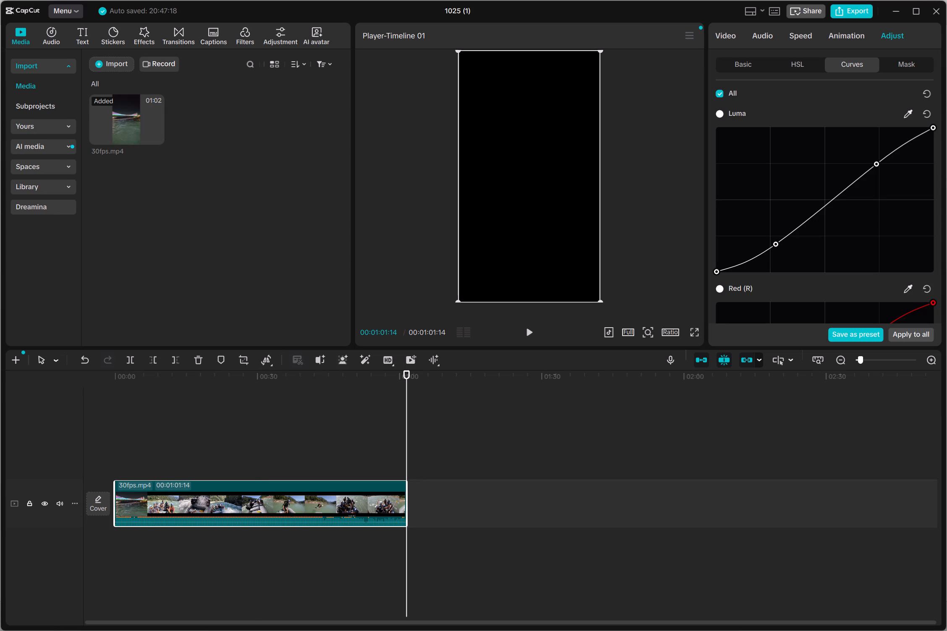
Open the export settings for the project and replace the output video's name with "final".
click(855, 10)
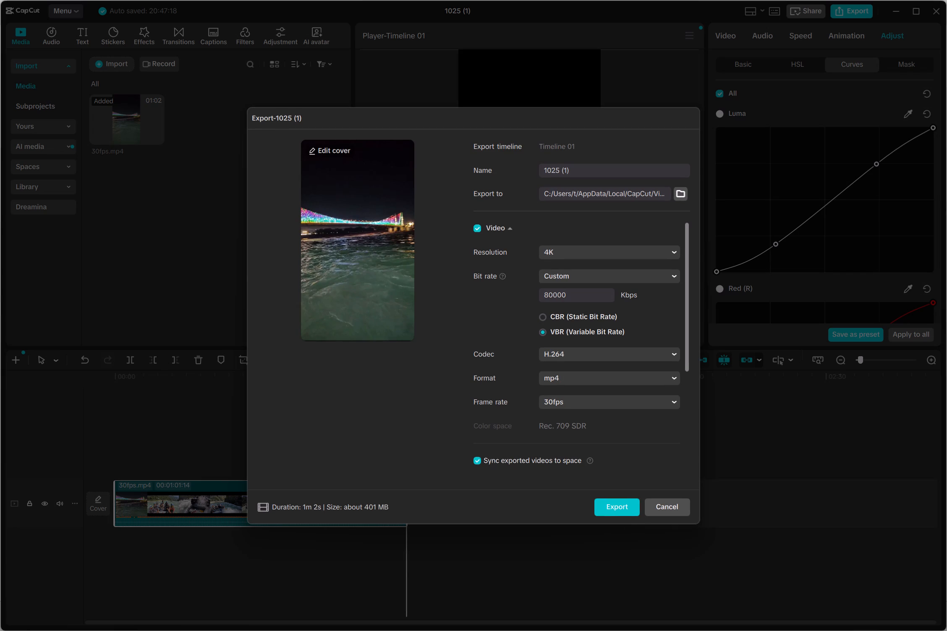
click(587, 170)
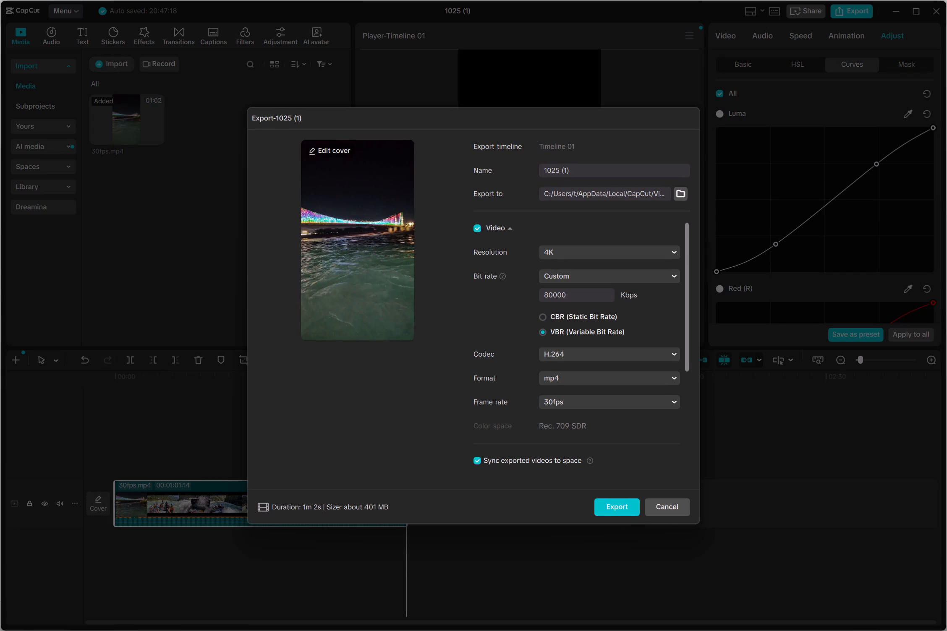
click(587, 170)
key(BackSpace)
key(BackSpace)
key(BackSpace)
key(BackSpace)
key(BackSpace)
key(BackSpace)
key(BackSpace)
key(BackSpace)
key(BackSpace)
key(BackSpace)
key(BackSpace)
key(BackSpace)
key(BackSpace)
key(BackSpace)
key(BackSpace)
key(BackSpace)
key(BackSpace)
key(BackSpace)
key(BackSpace)
text(final)
Set the export frame rate to 60fps and start exporting the video.
click(581, 405)
click(598, 409)
click(593, 398)
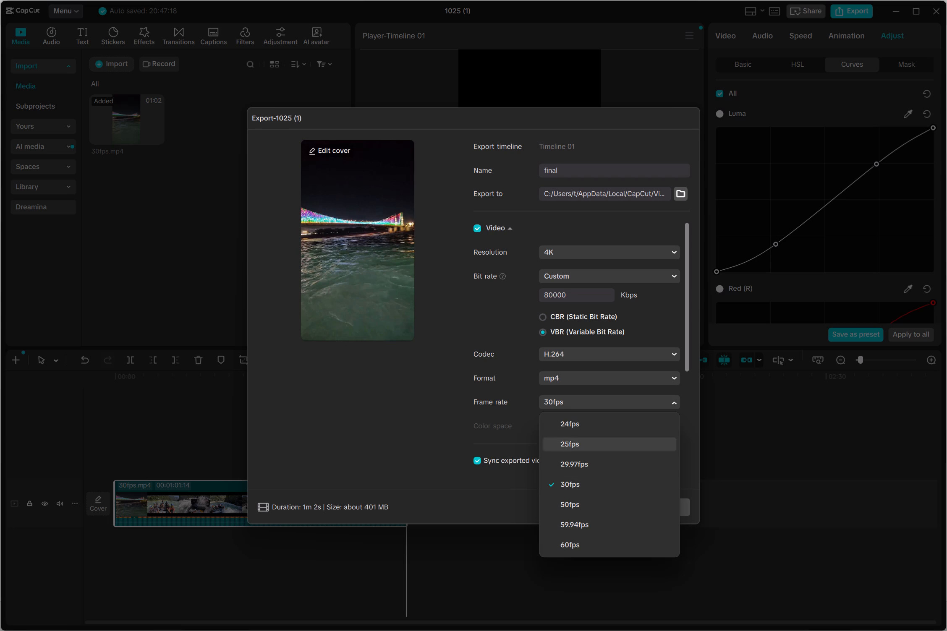
click(580, 550)
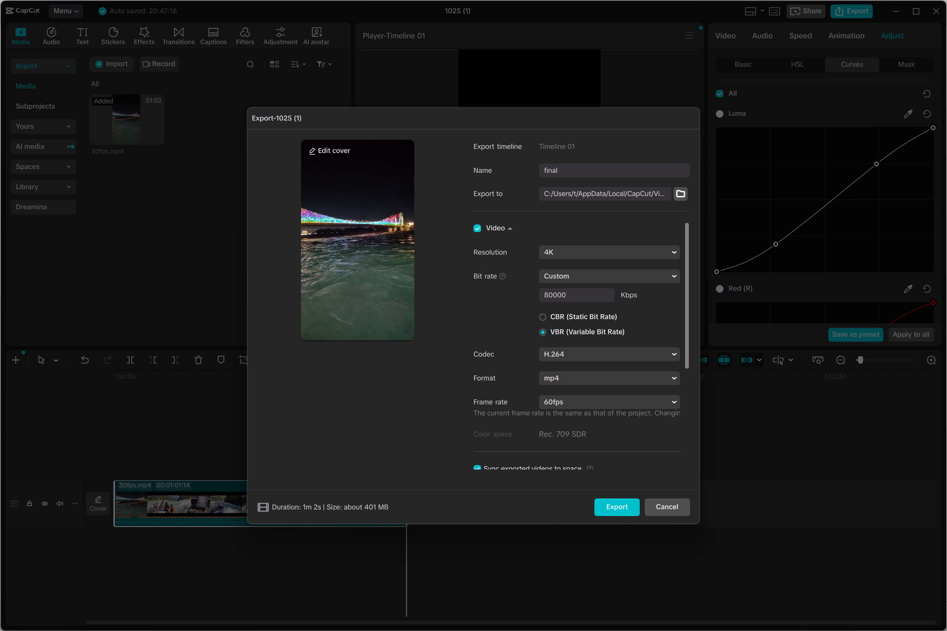
click(611, 503)
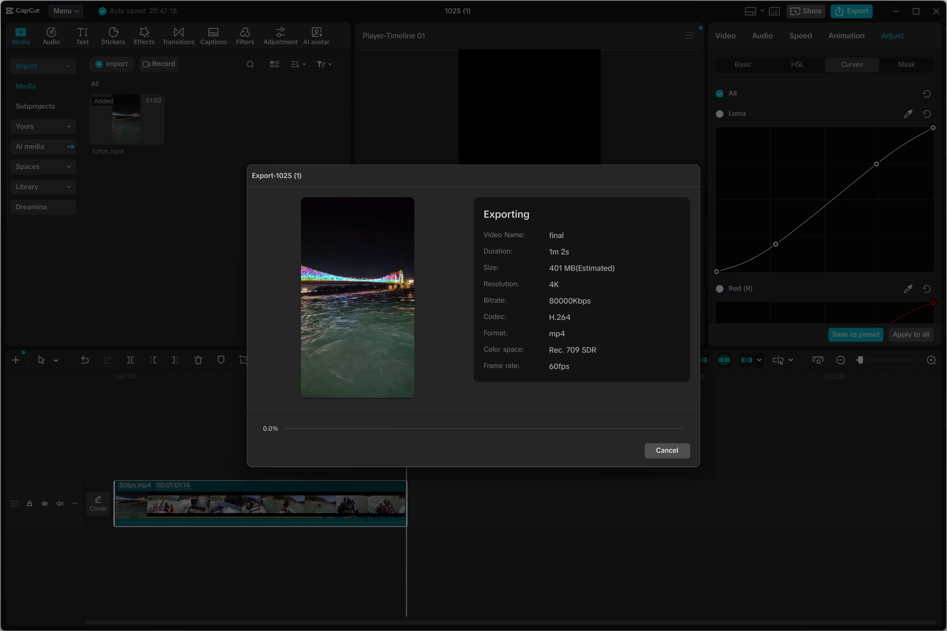
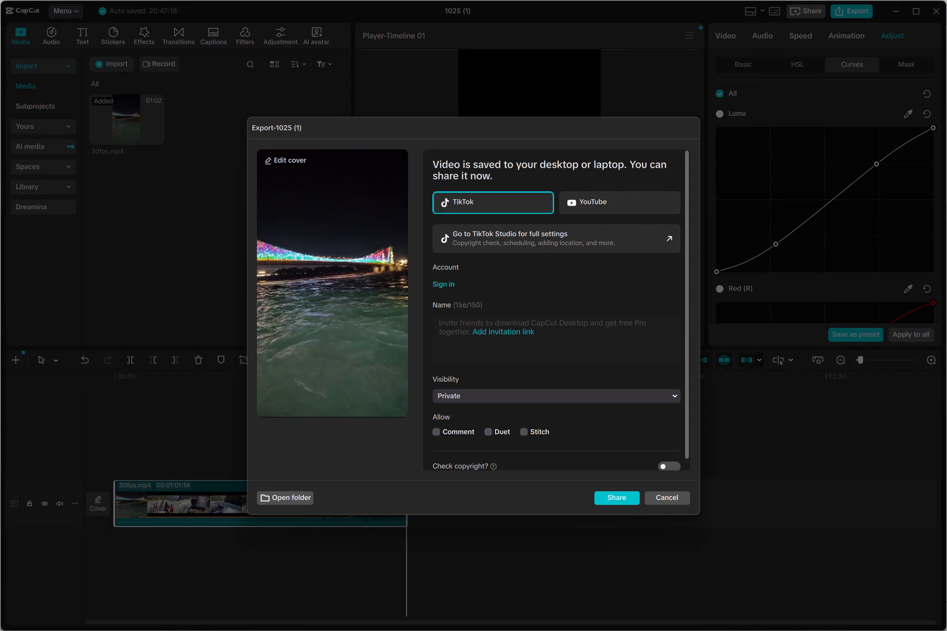
Open the folder containing the exported video in File Explorer and copy final.mp4.
click(284, 501)
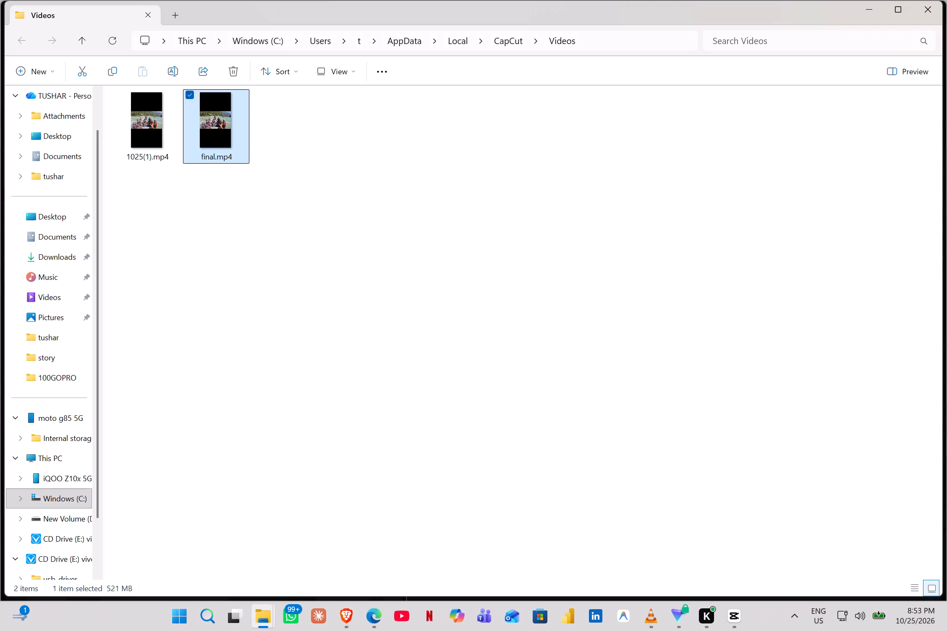
right_click(221, 143)
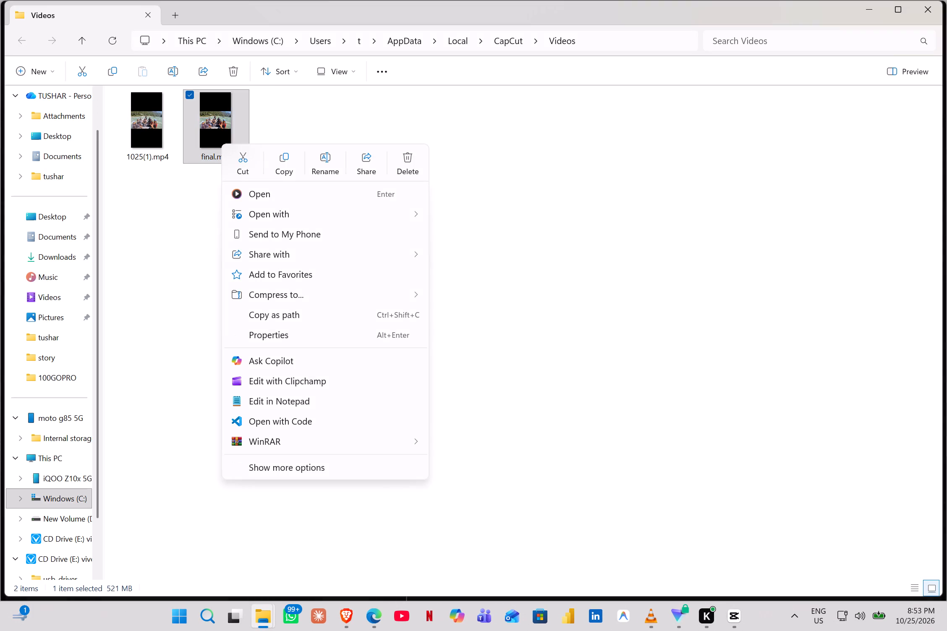
key(ctrl+c)
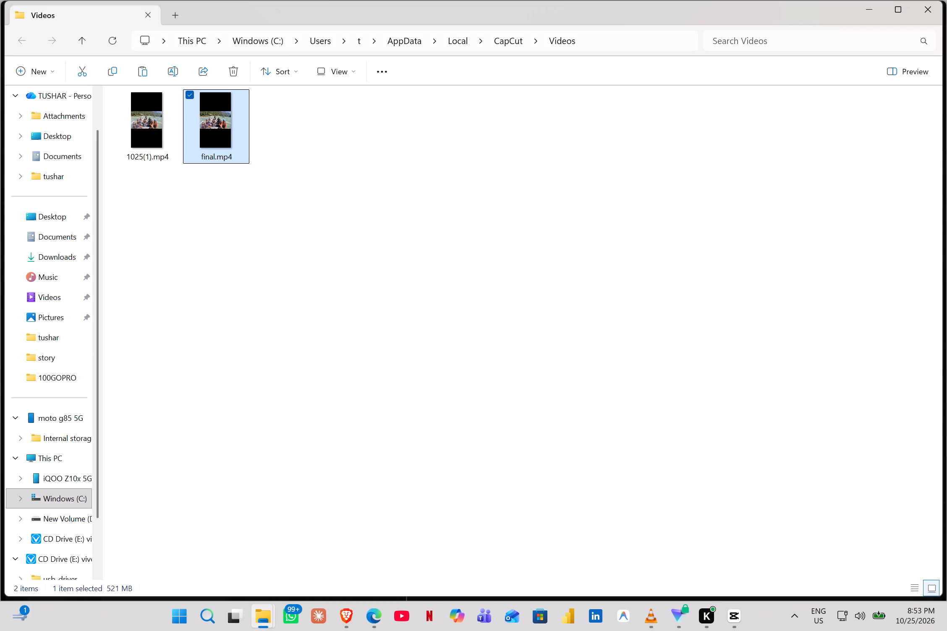
Paste final.mp4 into the internal storage of the iQOO Z10x 5G phone, and close the file window once copied.
scroll(28, 450, down, 5)
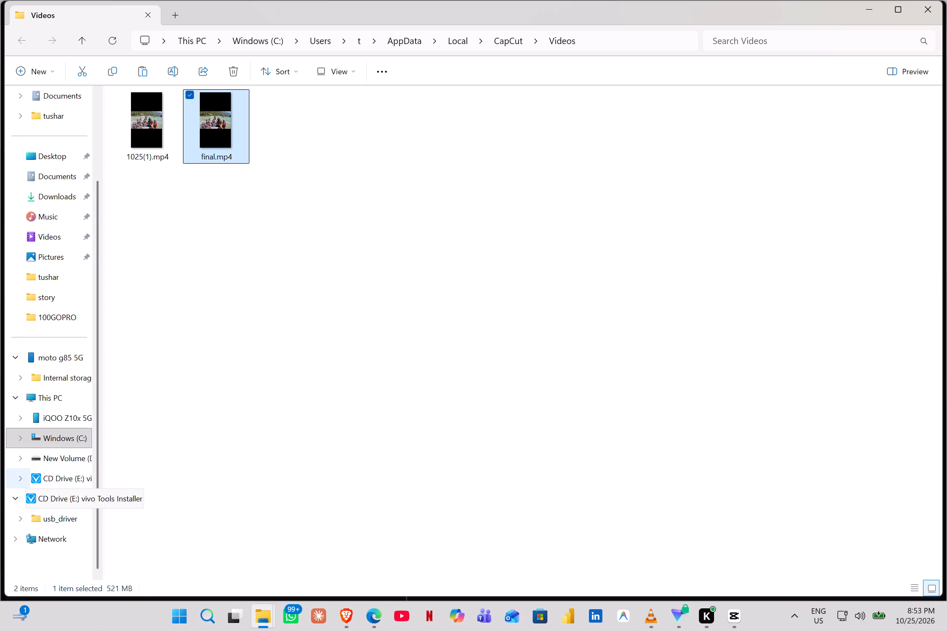
double_click(67, 401)
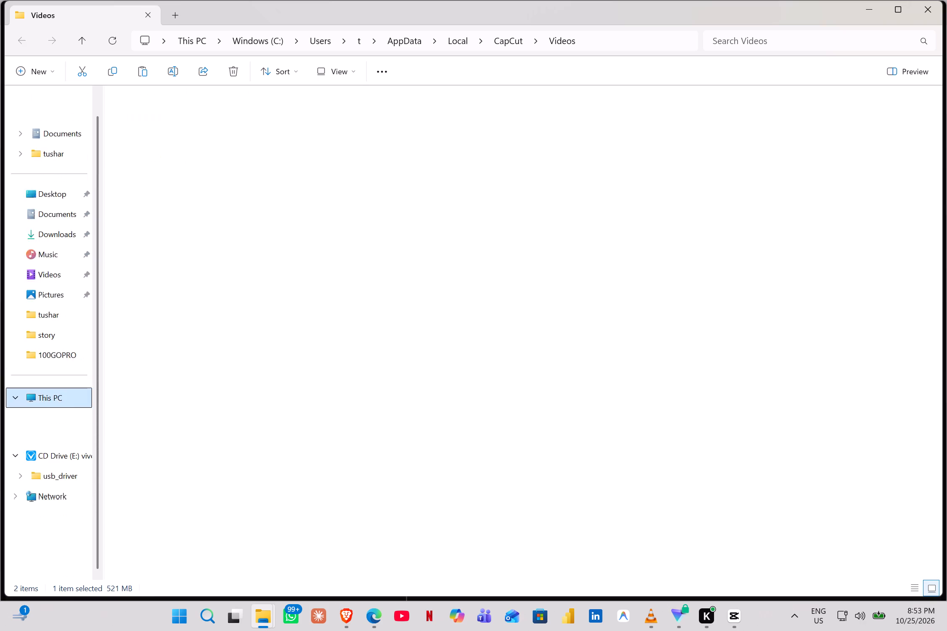
double_click(200, 125)
click(211, 123)
drag(211, 123, 215, 123)
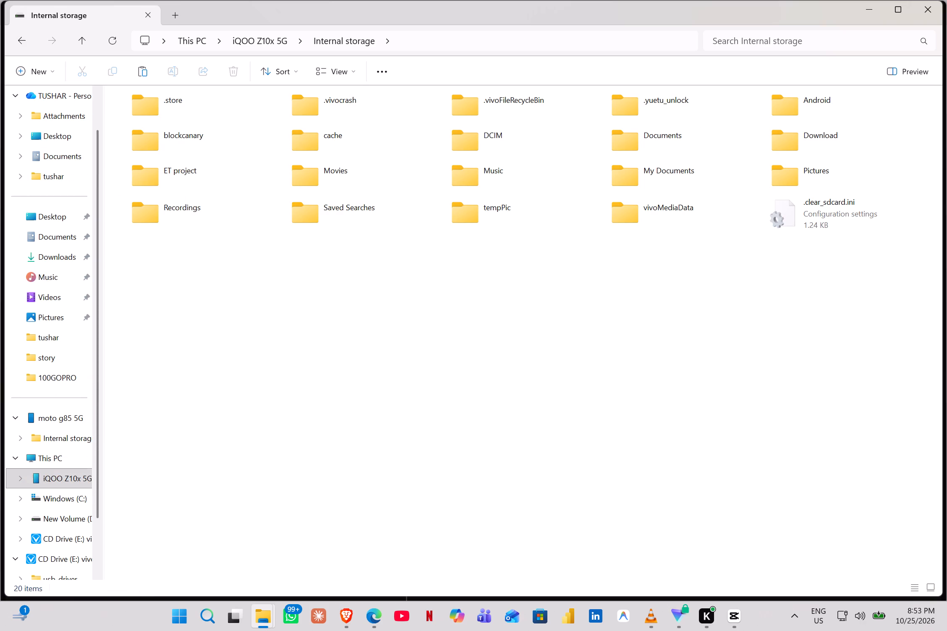
key(ctrl+v)
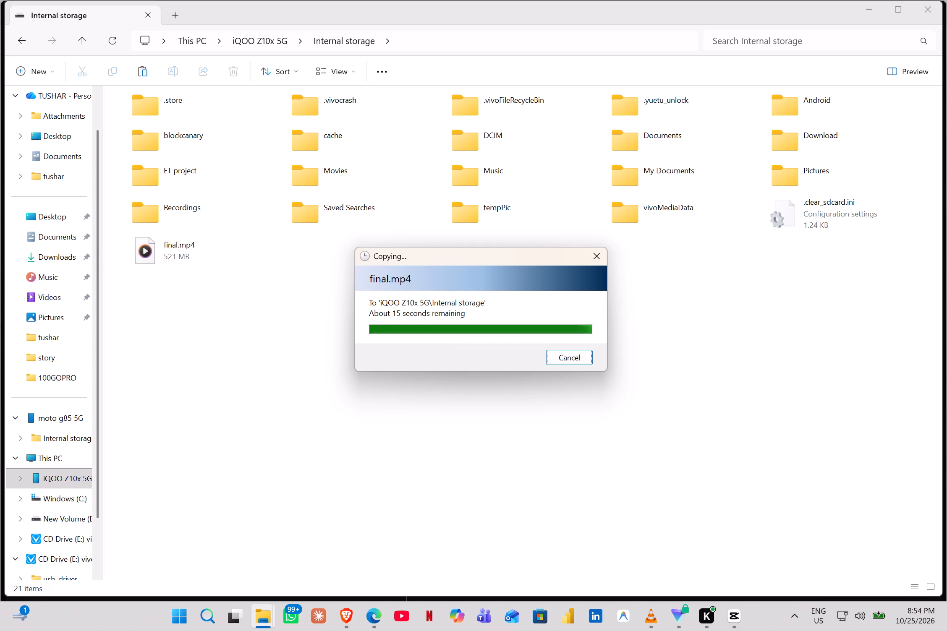
click(946, 0)
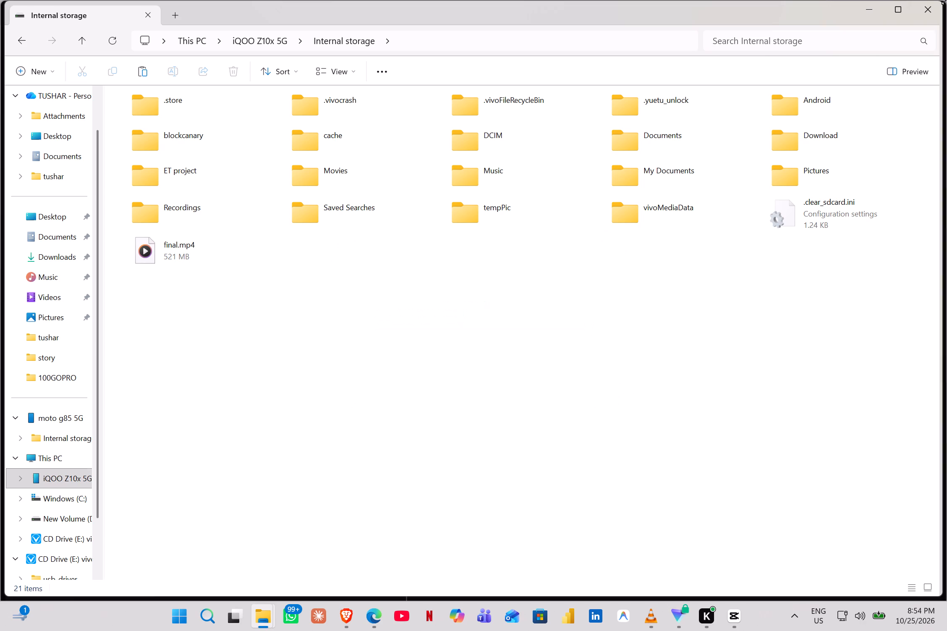
double_click(933, 7)
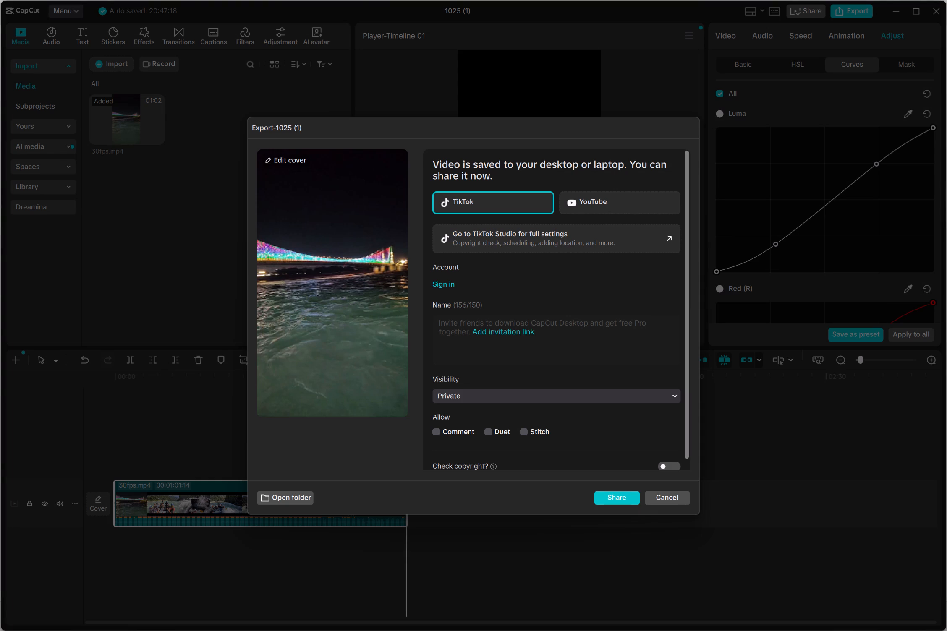
Return to CapCut, dismiss the export dialog without sharing the video, and close the 1025 (1) project.
click(672, 494)
click(946, 0)
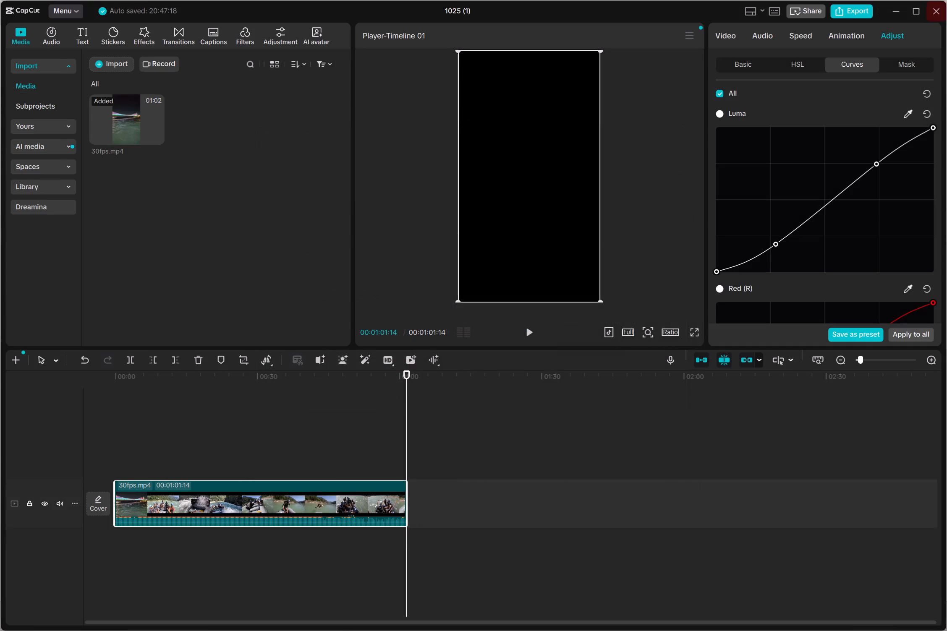